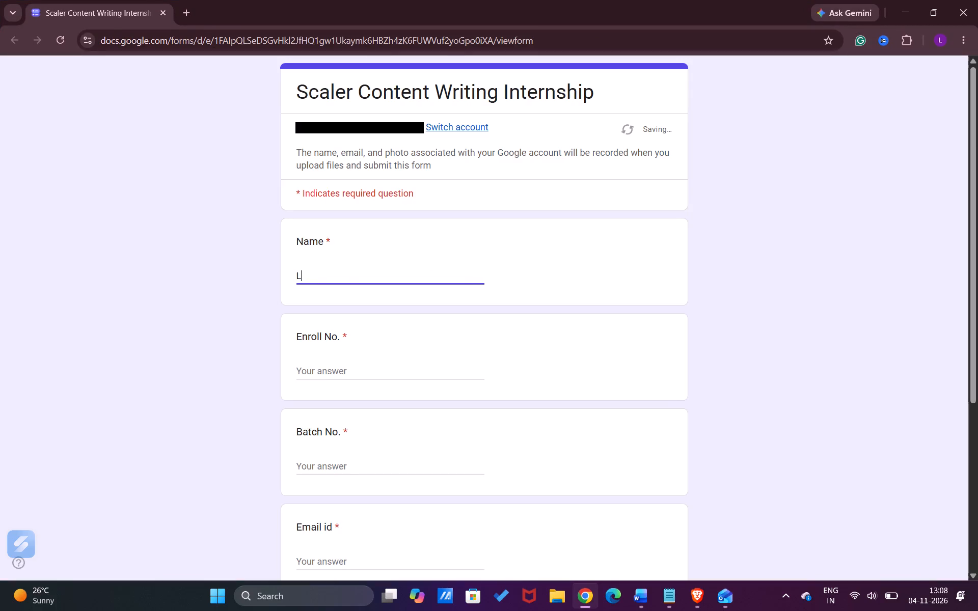
Complete the required Name answer in the Scaler Content Writing Internship form with the applicant's full name.
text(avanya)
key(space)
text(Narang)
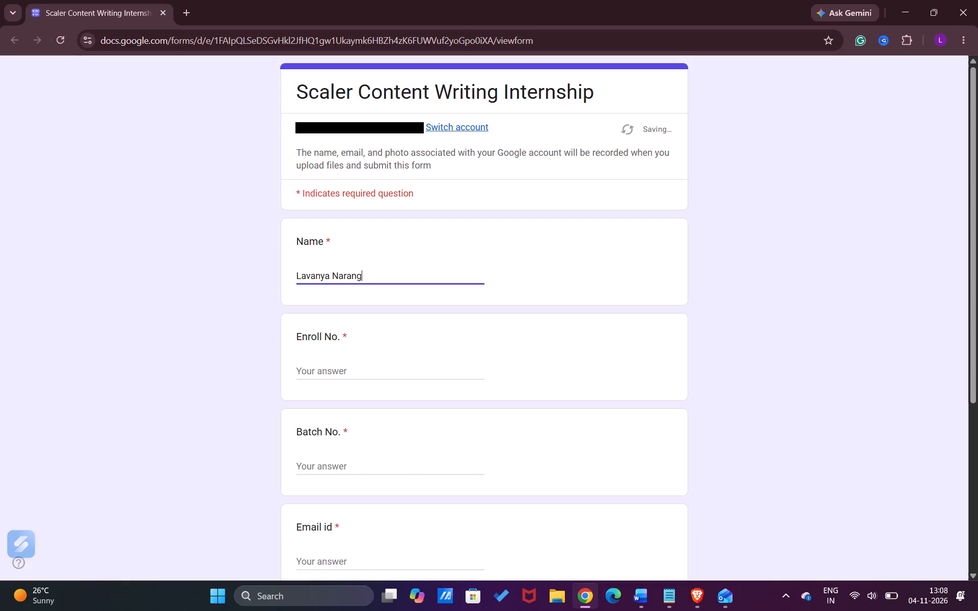
Enter the student's enrollment number as the answer to the Enroll No. question.
scroll(392, 273, down, 1)
click(349, 324)
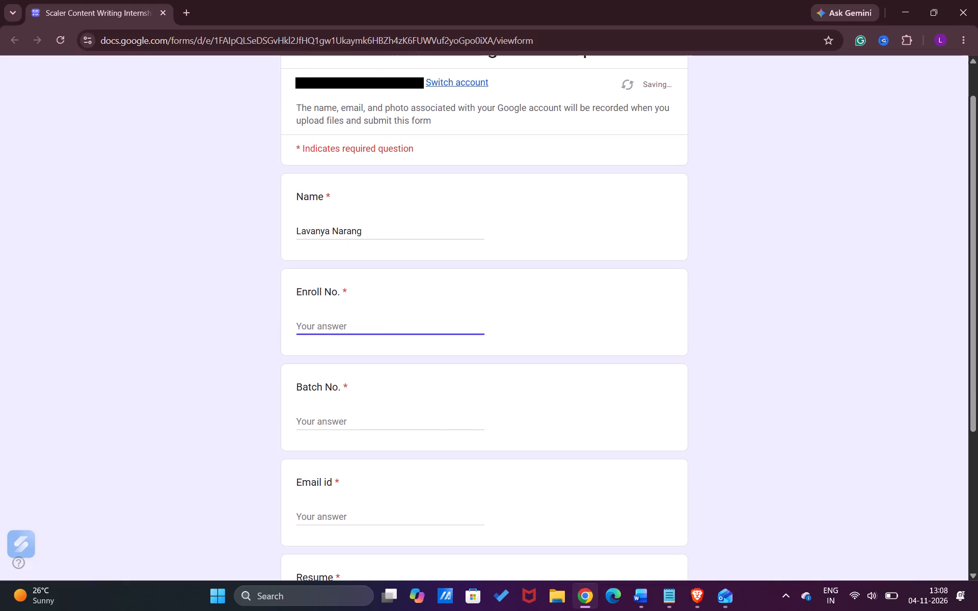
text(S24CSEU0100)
Open the Batch No. answer for editing in the internship form.
scroll(349, 324, down, 1)
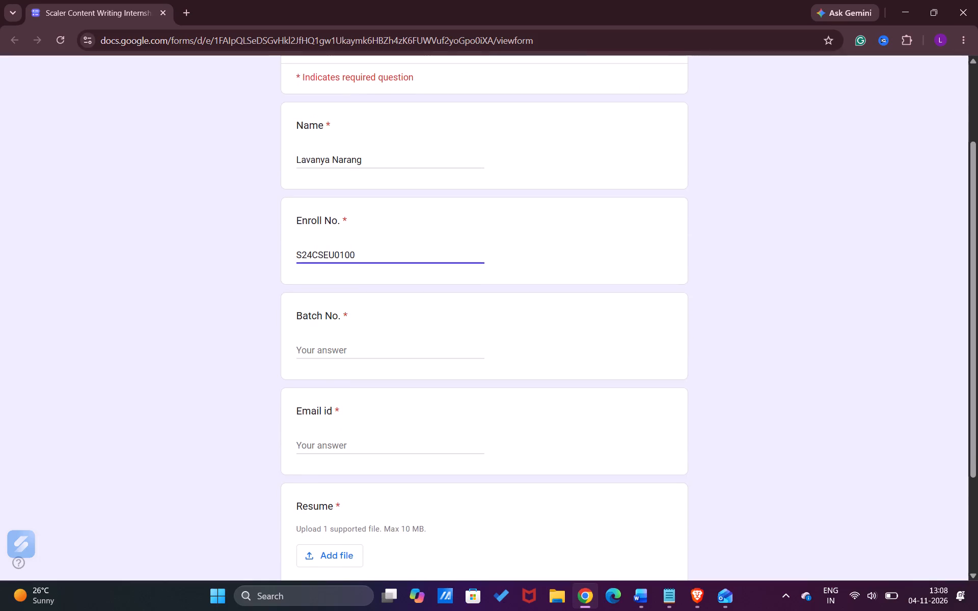
click(326, 355)
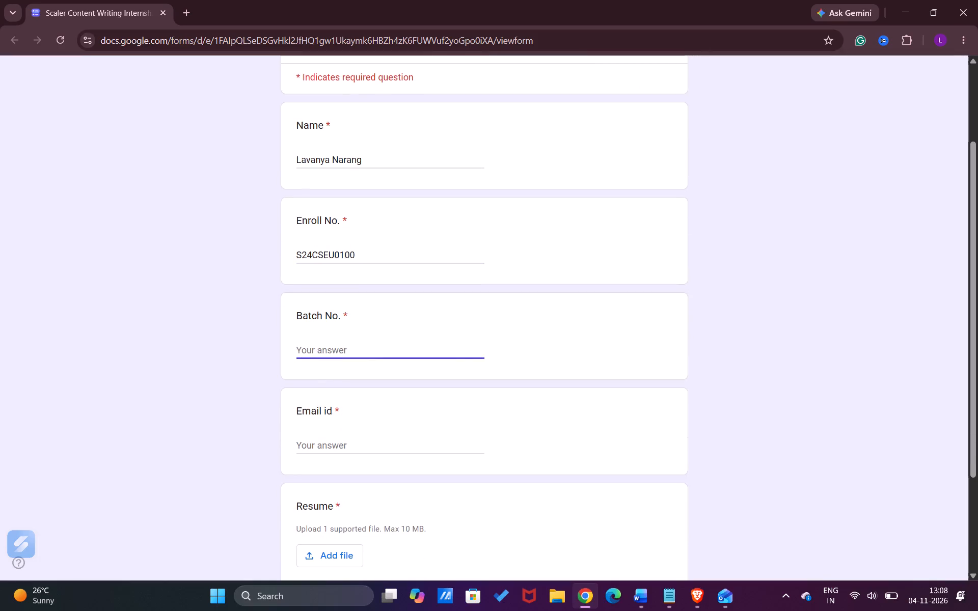
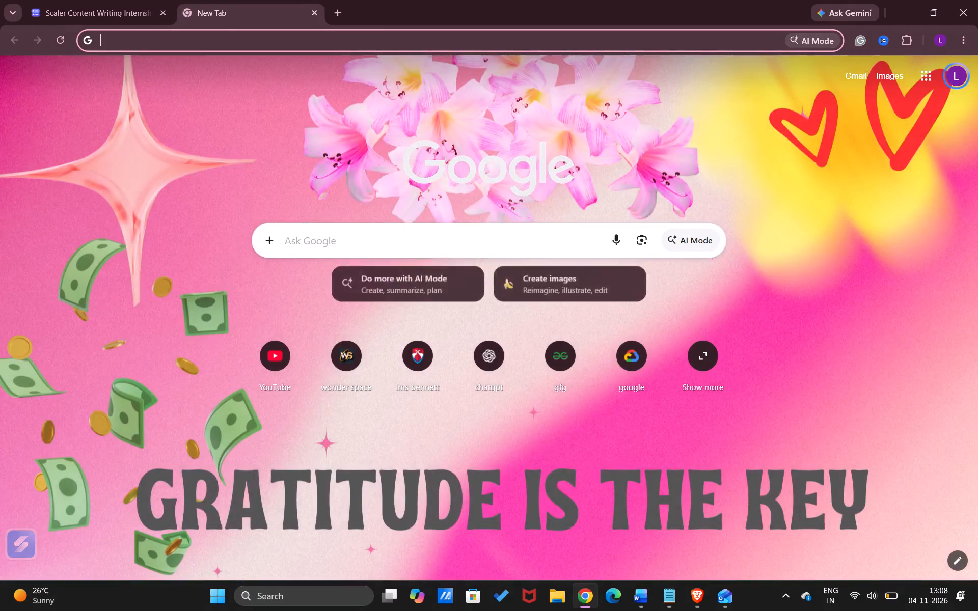
Search Google for "overleaf resume" and open Overleaf's "LaTeX templates and examples — CVs and résumés" gallery result.
click(392, 238)
text(overleaf)
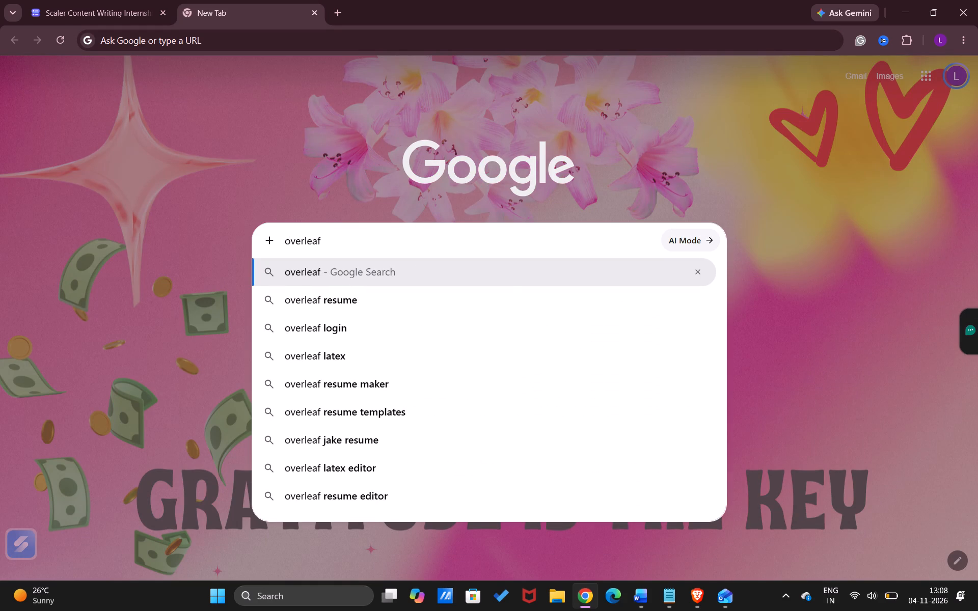
click(406, 297)
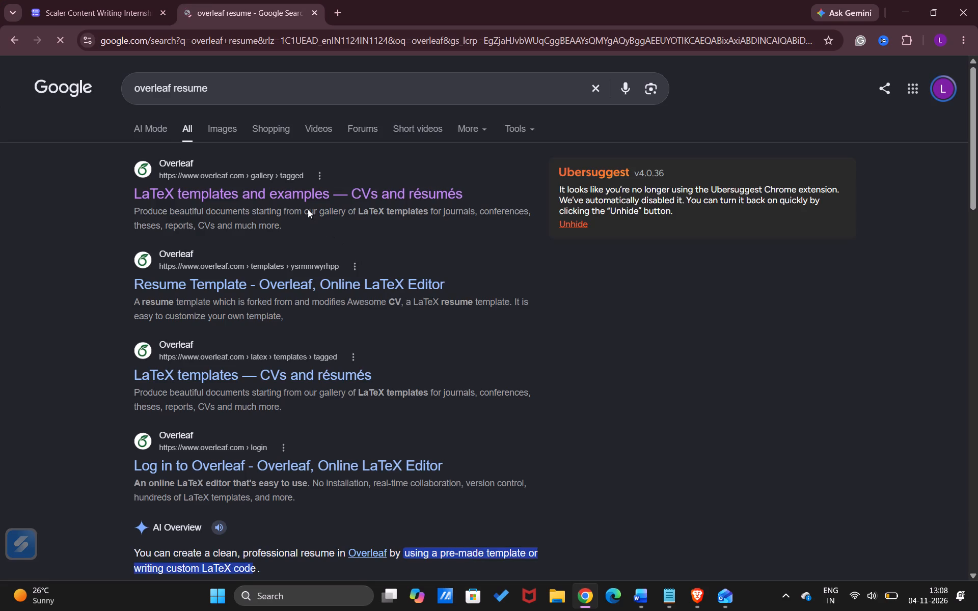
click(301, 199)
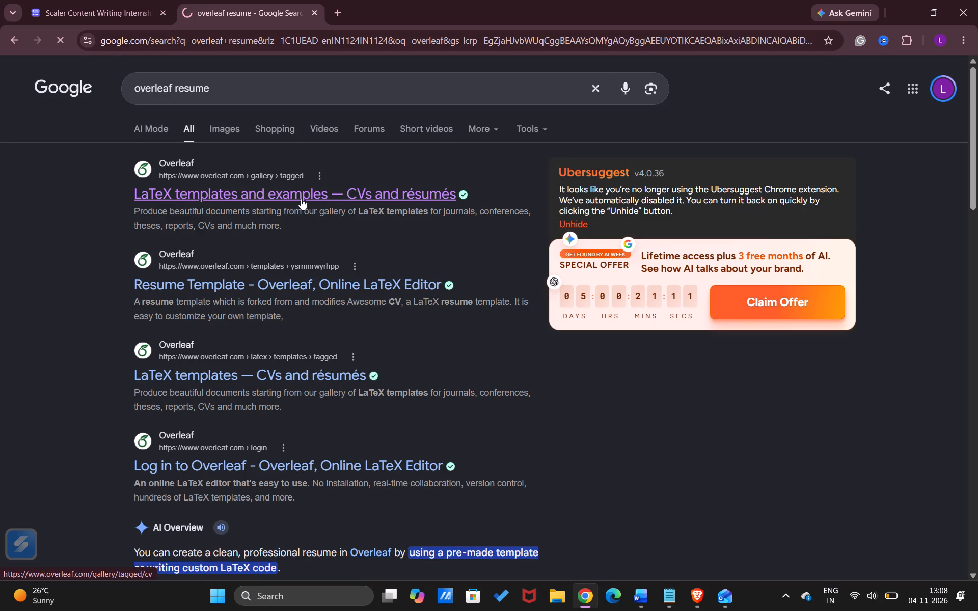
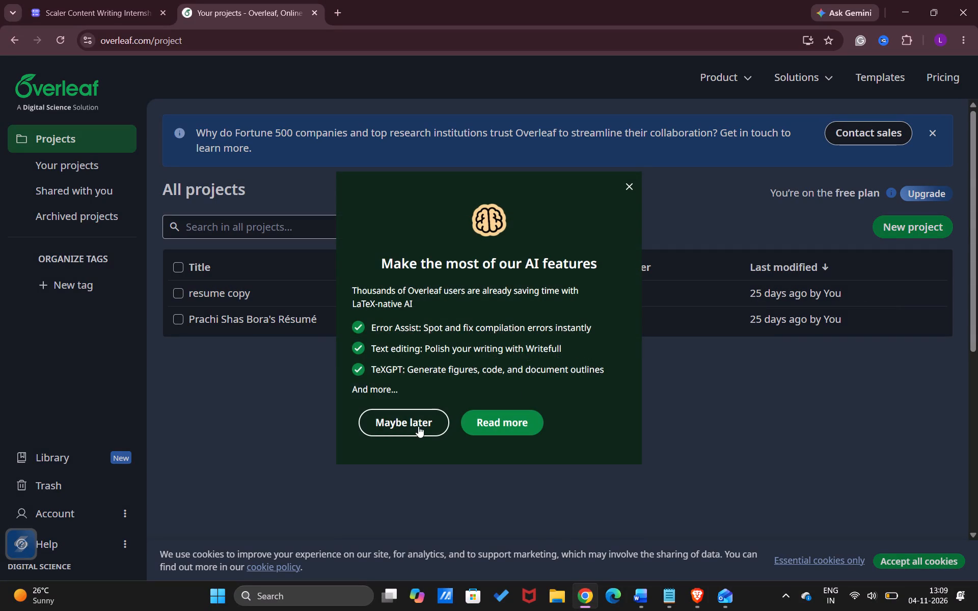
Dismiss the AI features and Standard plan promotional pop-ups on the projects page.
click(418, 426)
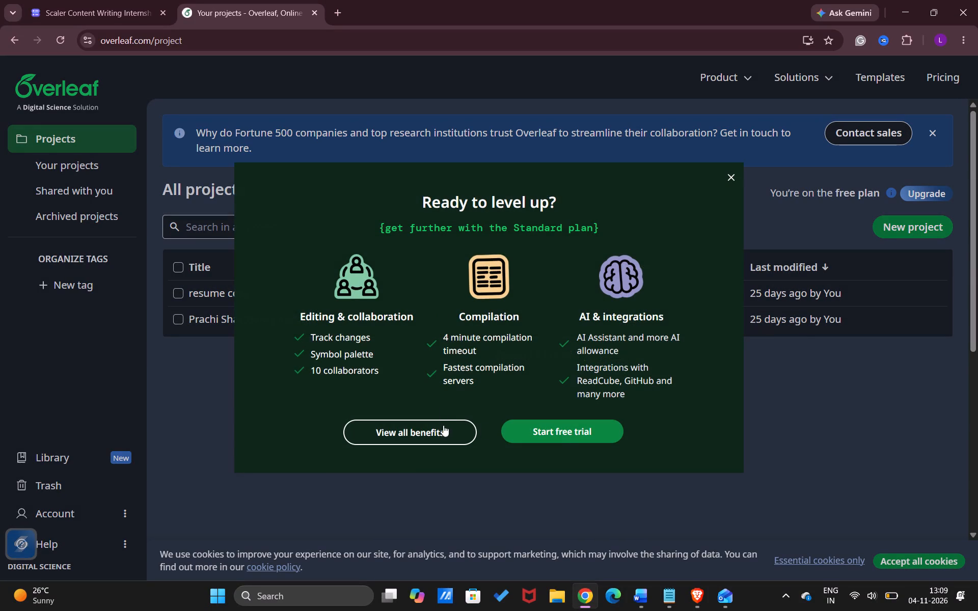
click(736, 172)
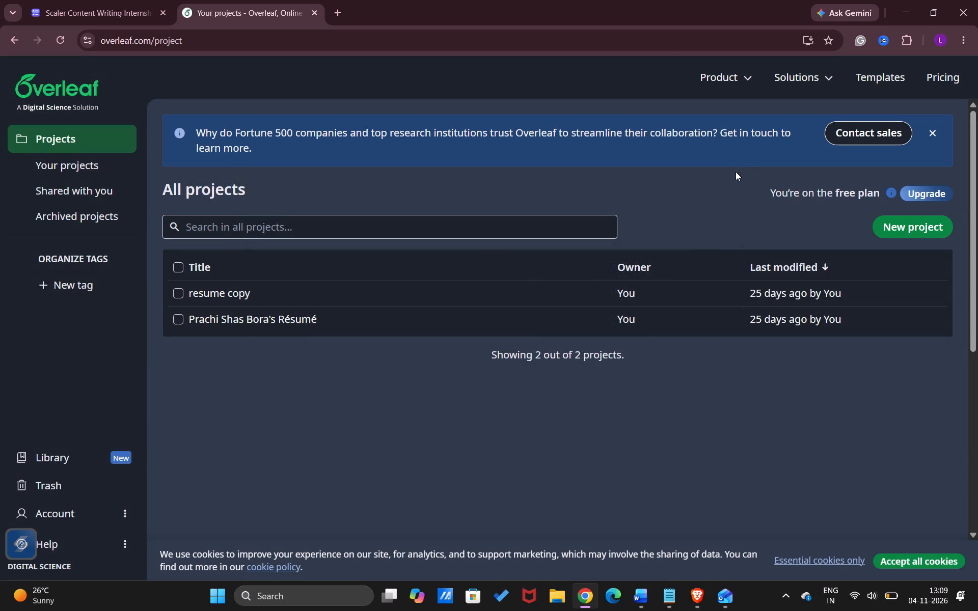
Open the "resume copy" project from the list of your own projects.
double_click(677, 290)
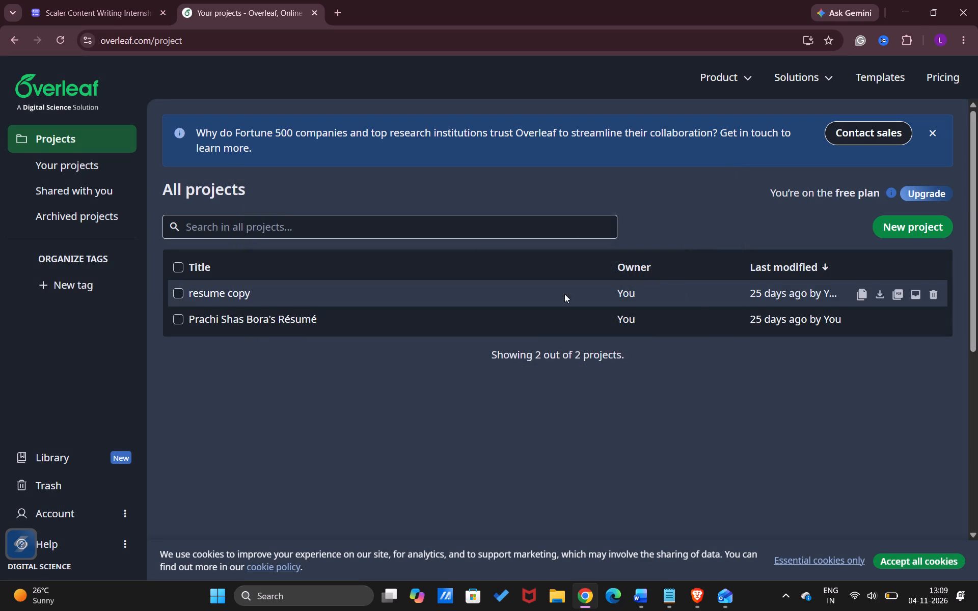
click(182, 295)
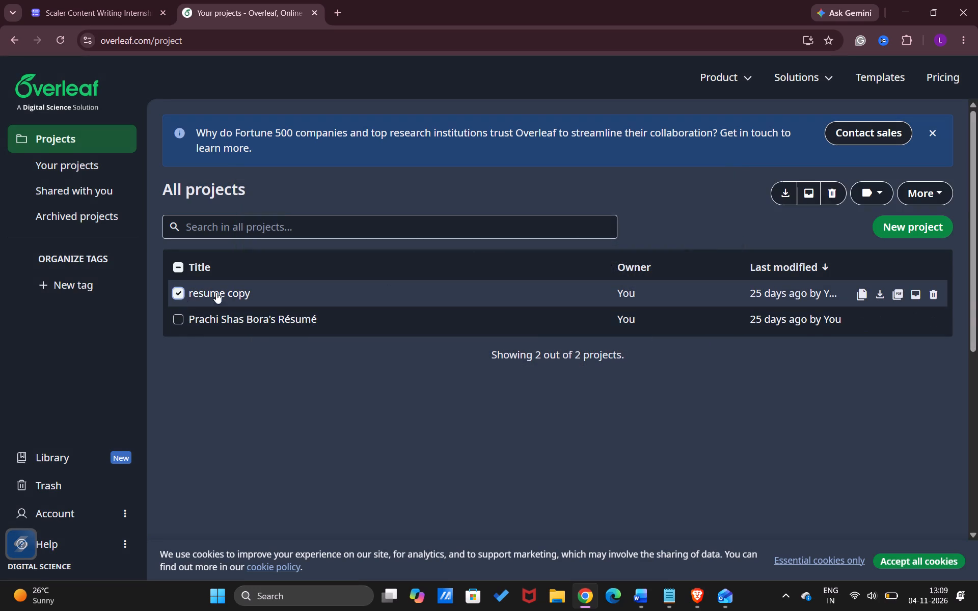
click(842, 299)
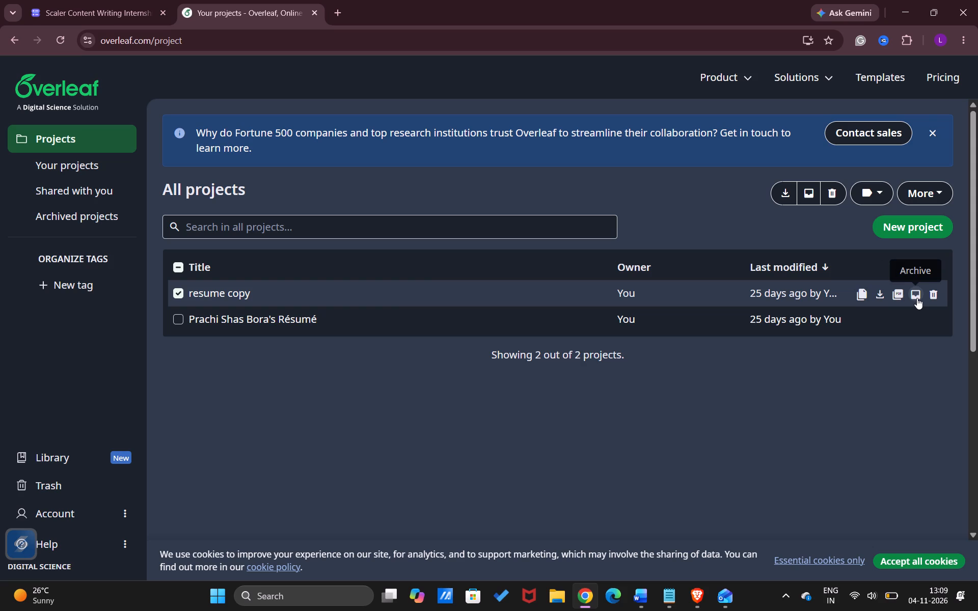
click(625, 293)
double_click(625, 293)
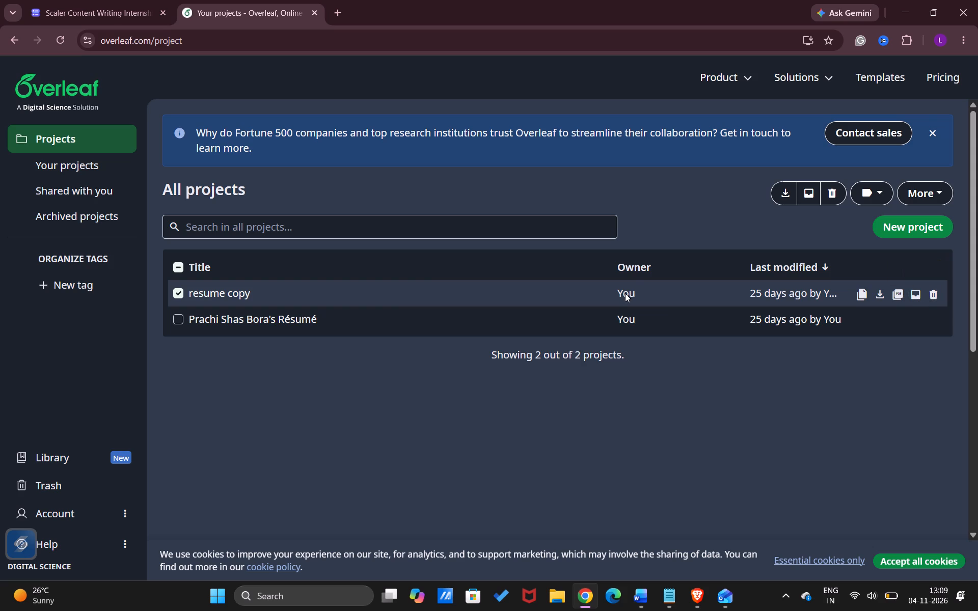
click(523, 293)
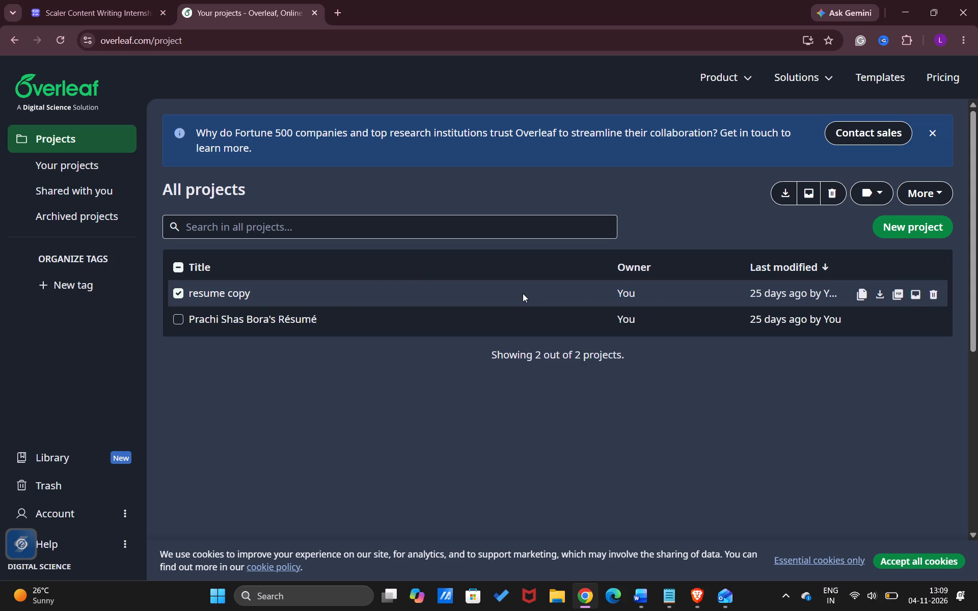
click(523, 293)
click(44, 162)
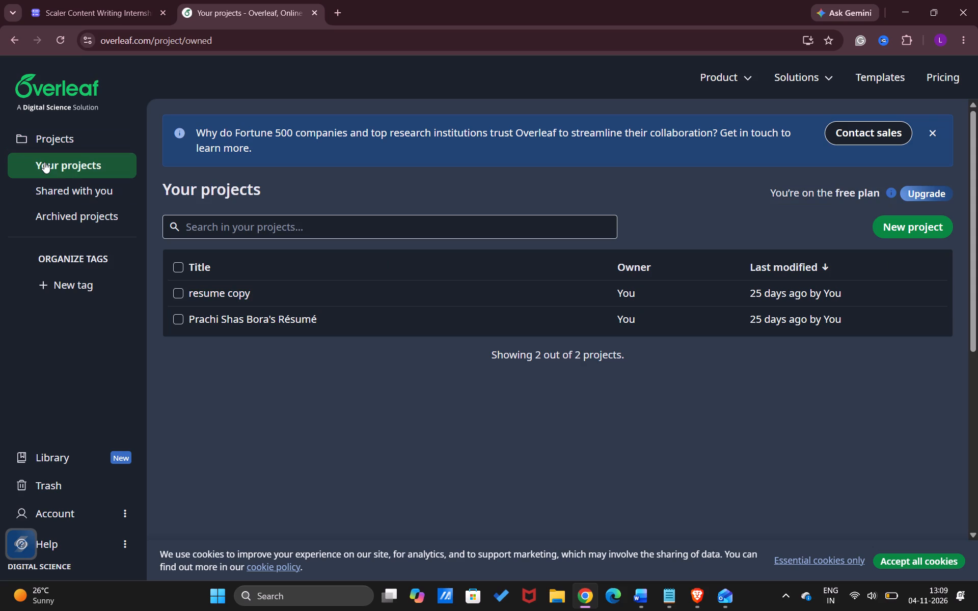
click(216, 295)
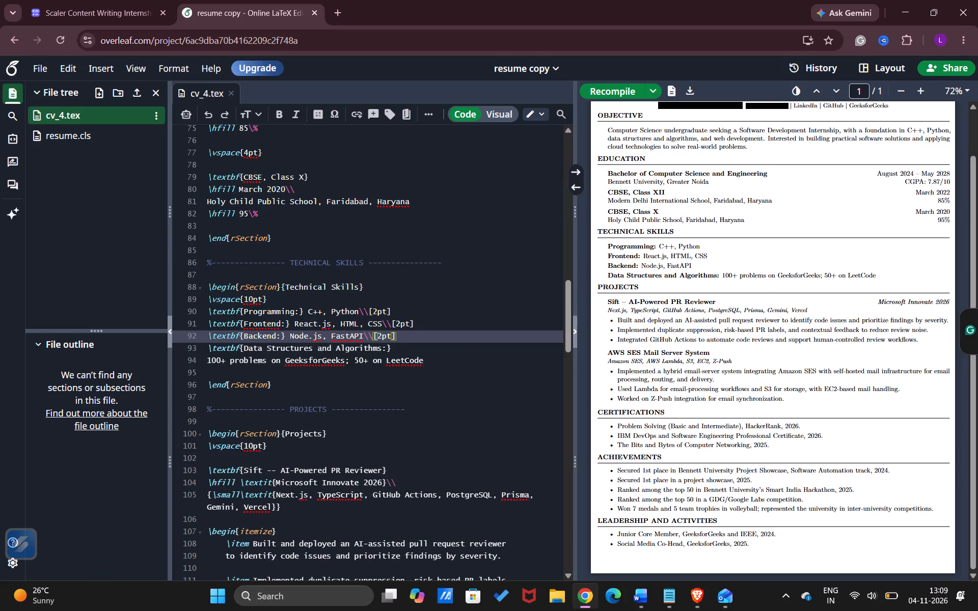
Duplicate the four-line Bachelor of Computer Science and Engineering entry in the Education code, placing the copy just before the CBSE, Class XII entry.
scroll(378, 300, up, 4)
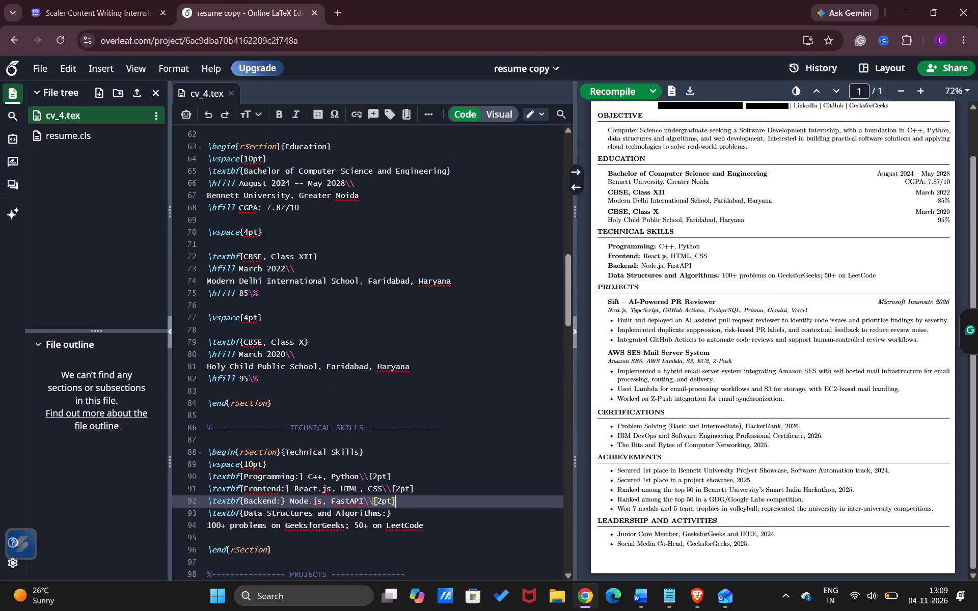
scroll(378, 300, up, 1)
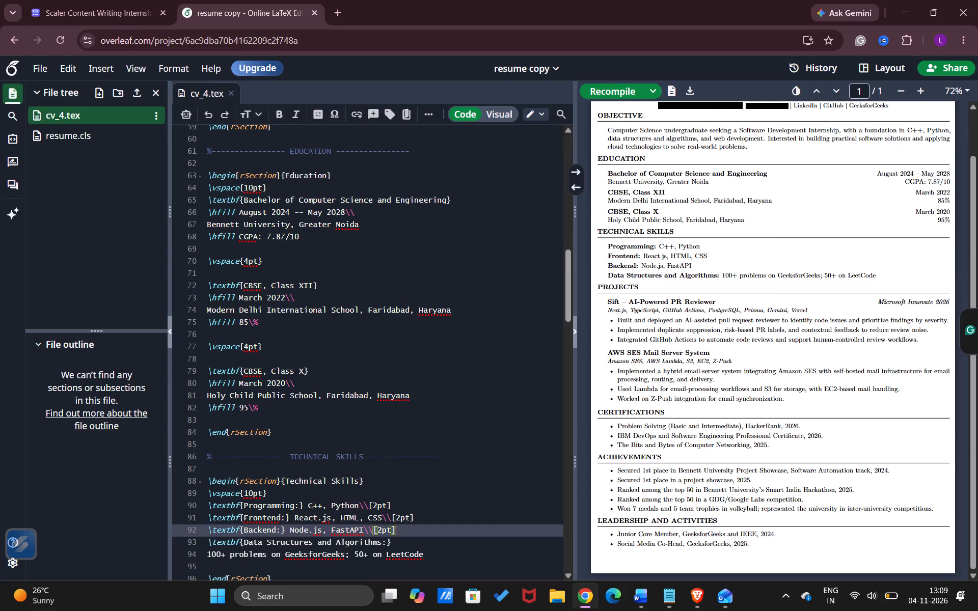
click(286, 259)
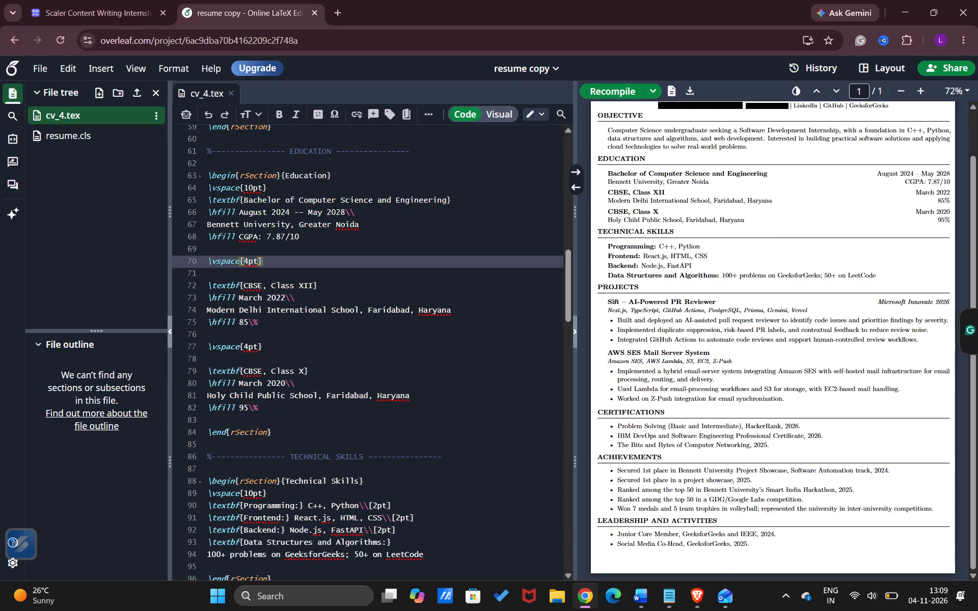
drag(301, 238, 198, 181)
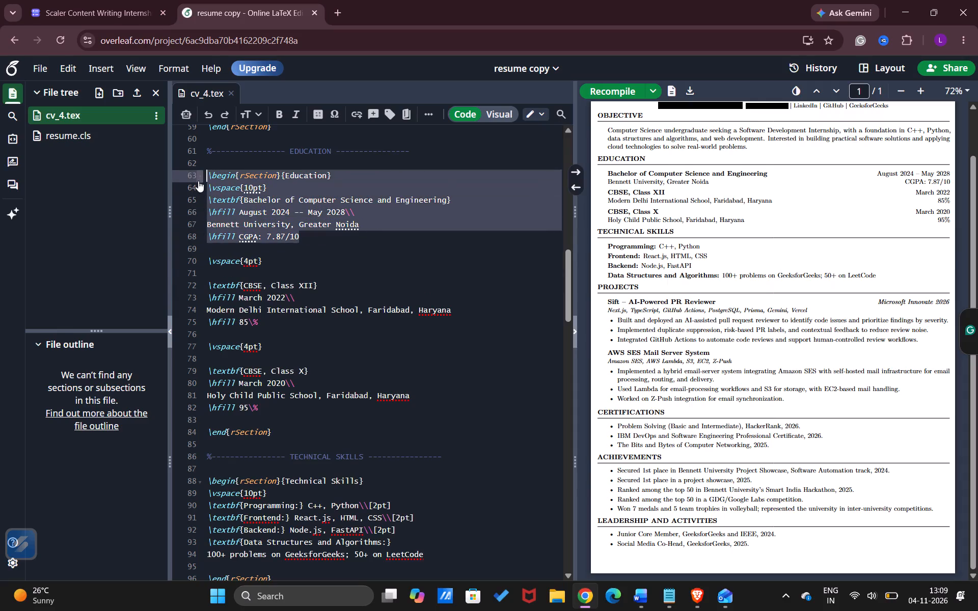
drag(198, 181, 202, 181)
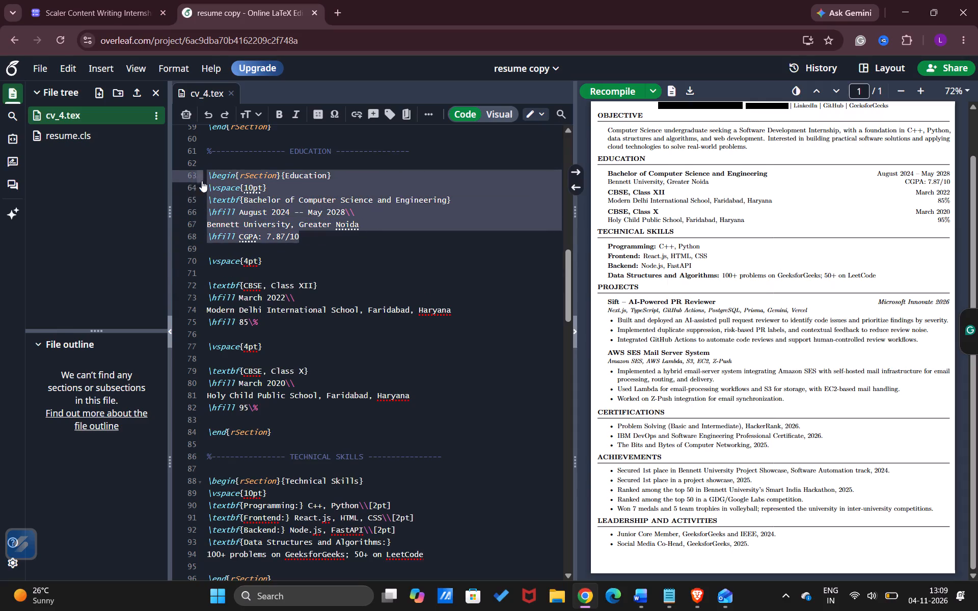
drag(202, 181, 208, 199)
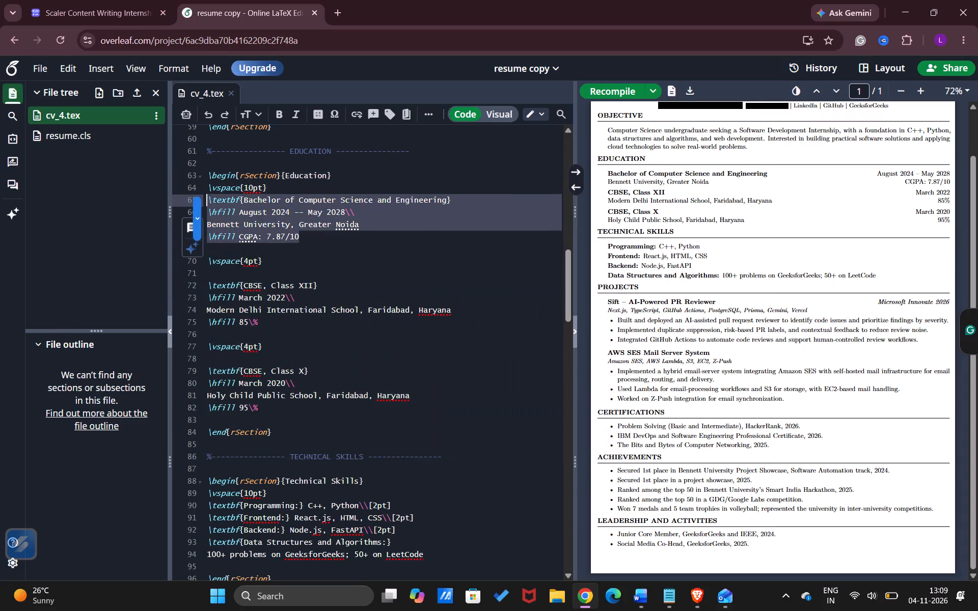
key(ctrl+c)
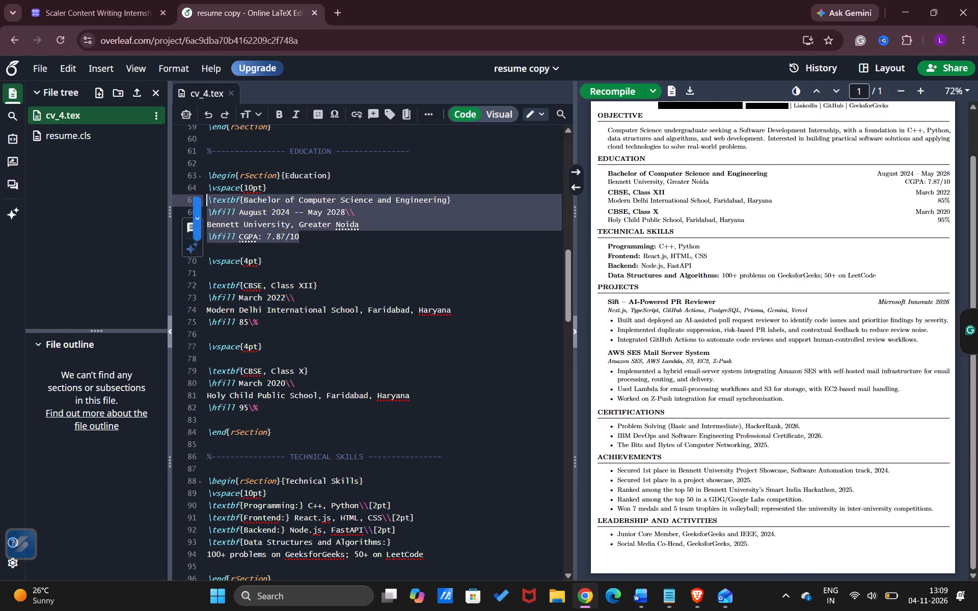
click(500, 108)
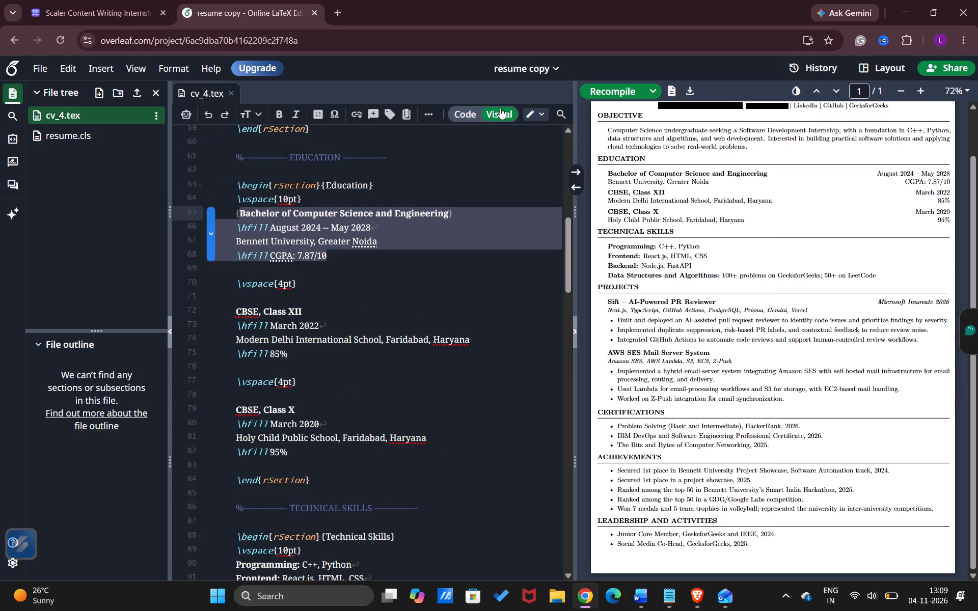
click(466, 115)
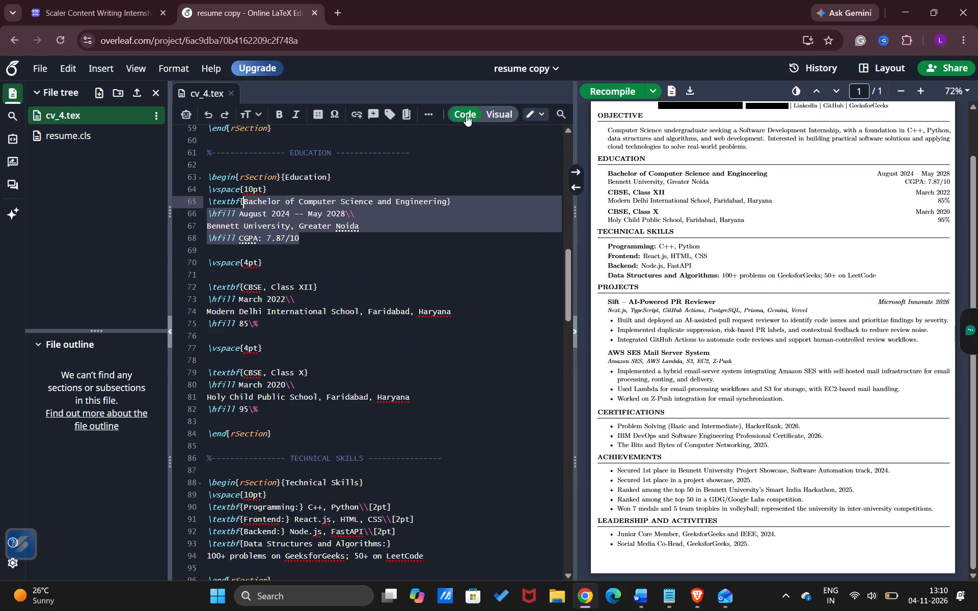
click(310, 240)
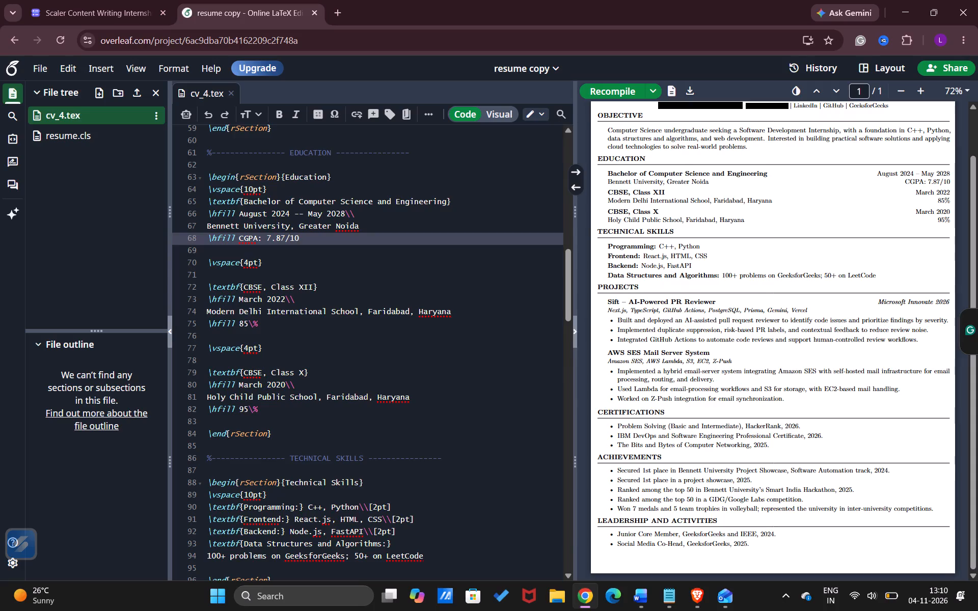
click(286, 271)
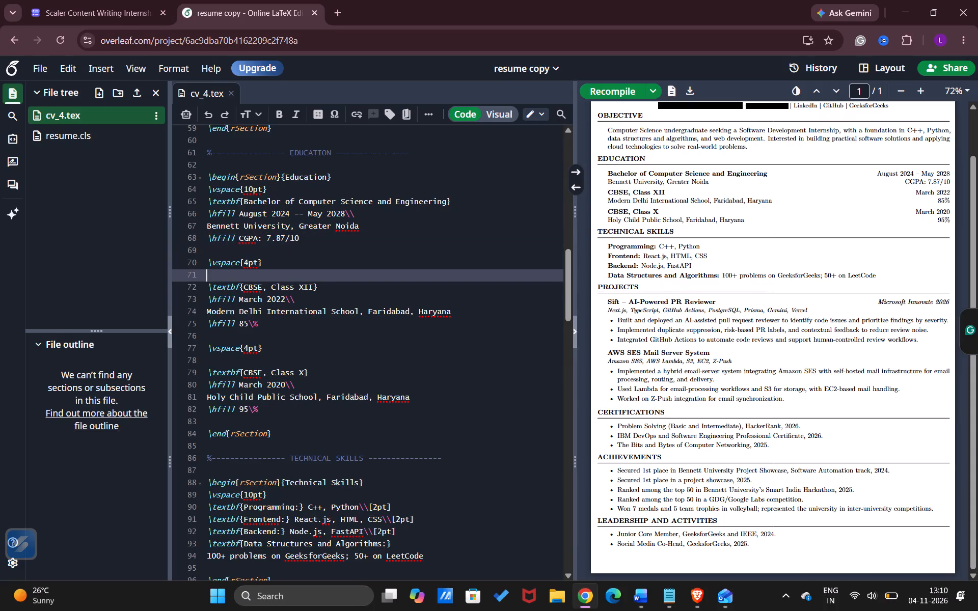
key(Return)
key(Up)
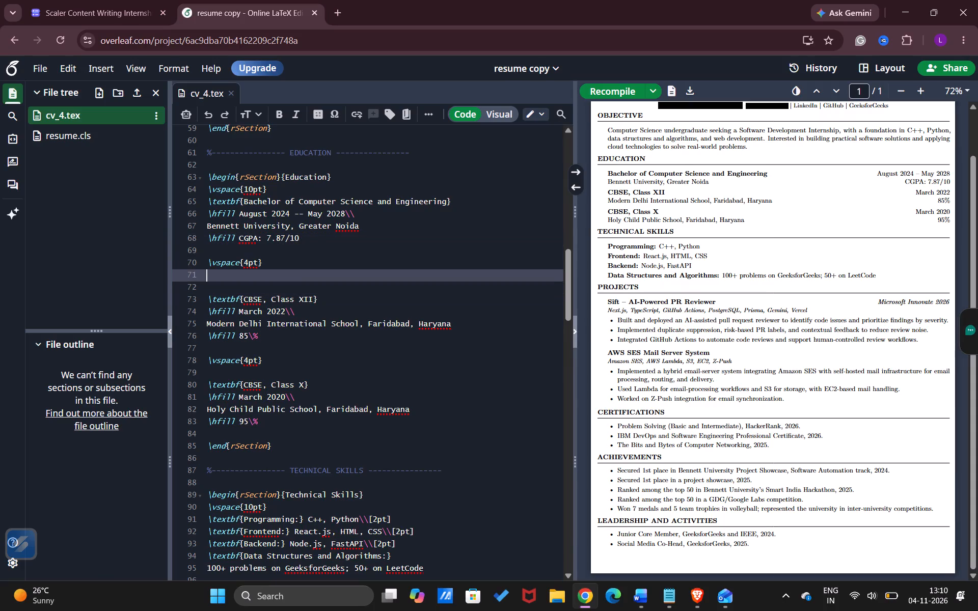
key(Return)
key(ctrl+v)
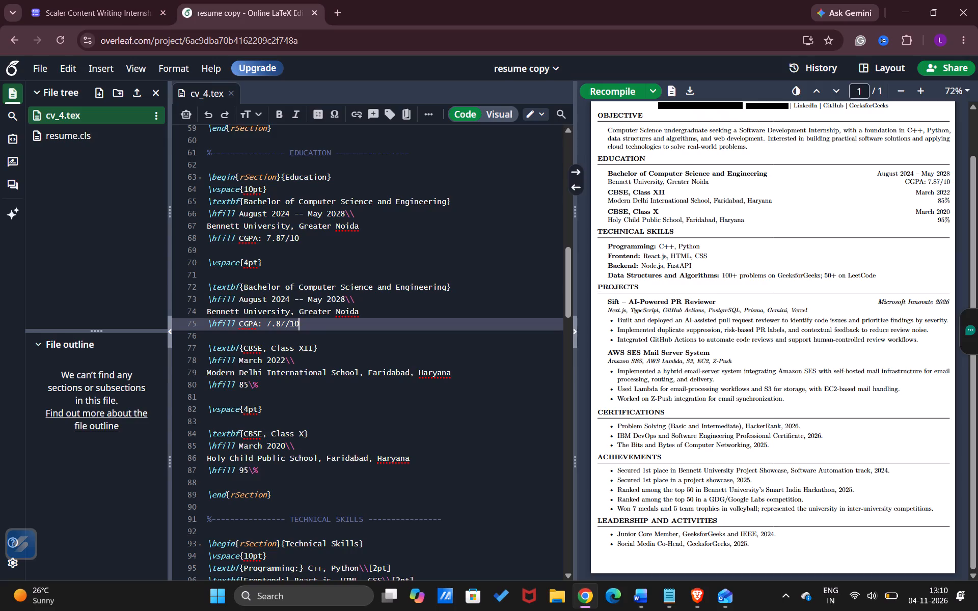
Replace the degree title in the duplicated education entry with "Digital Marketing".
drag(447, 285, 254, 282)
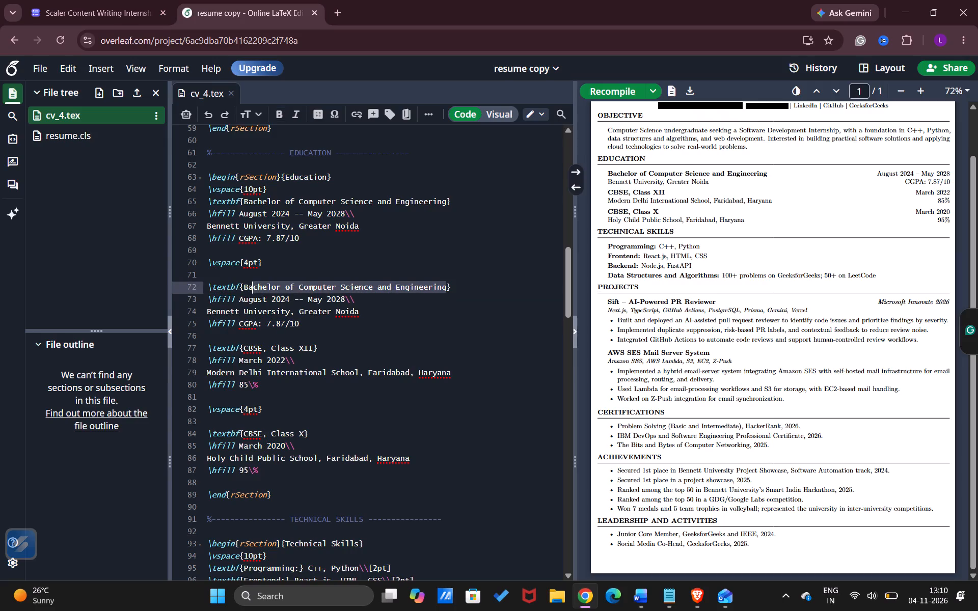
drag(254, 282, 246, 283)
key(BackSpace)
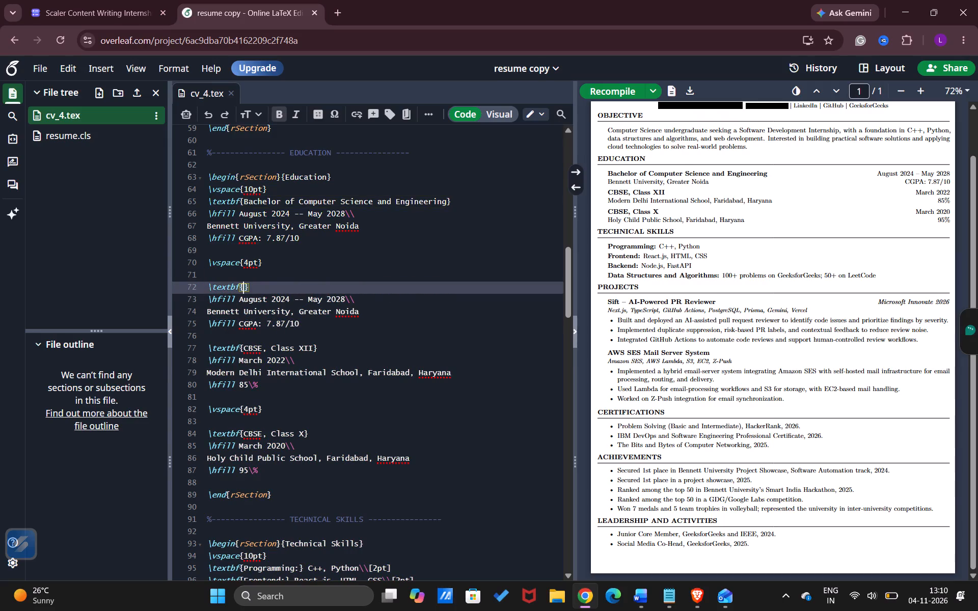
text(igita)
text(l)
key(space)
text(arketing)
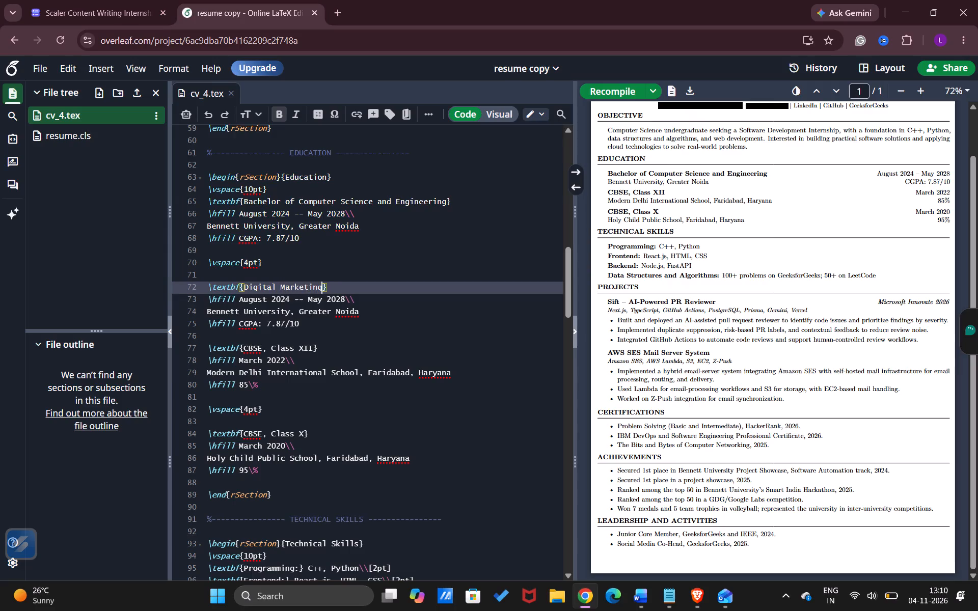
key(space)
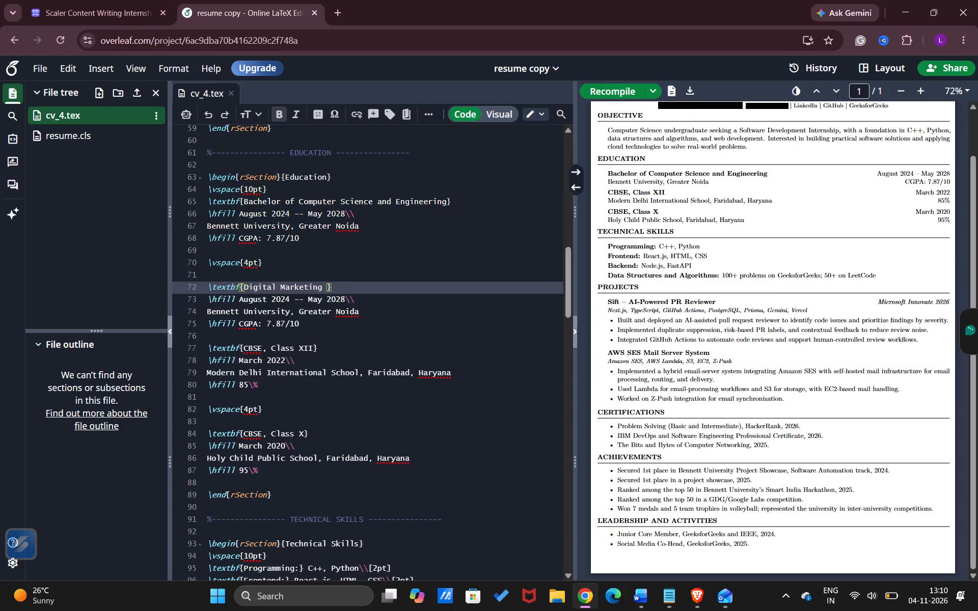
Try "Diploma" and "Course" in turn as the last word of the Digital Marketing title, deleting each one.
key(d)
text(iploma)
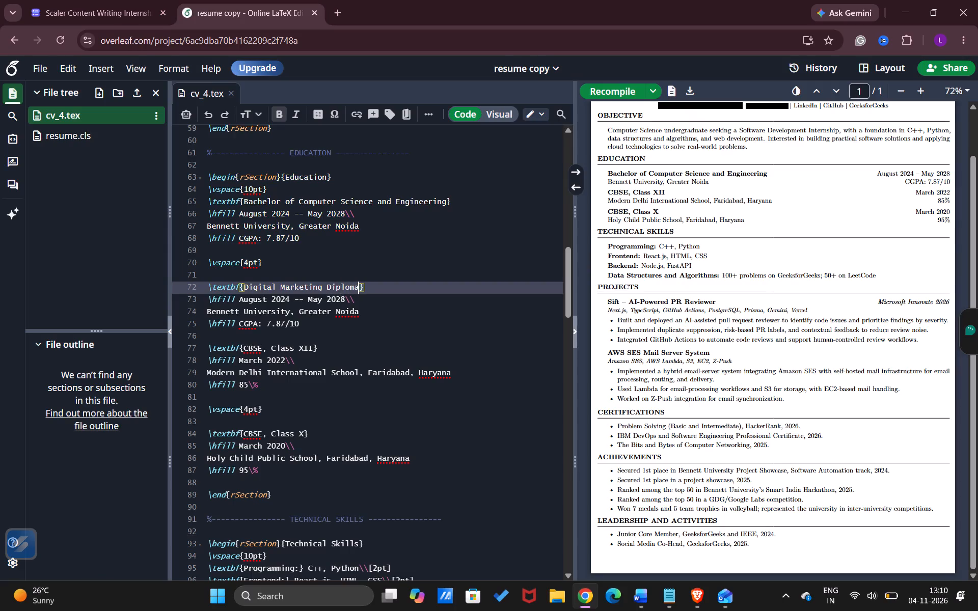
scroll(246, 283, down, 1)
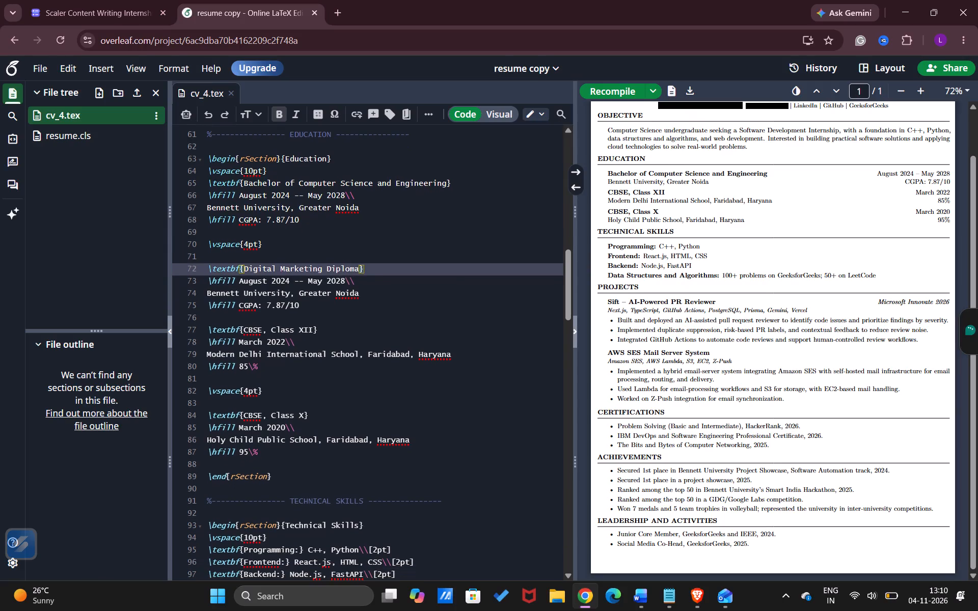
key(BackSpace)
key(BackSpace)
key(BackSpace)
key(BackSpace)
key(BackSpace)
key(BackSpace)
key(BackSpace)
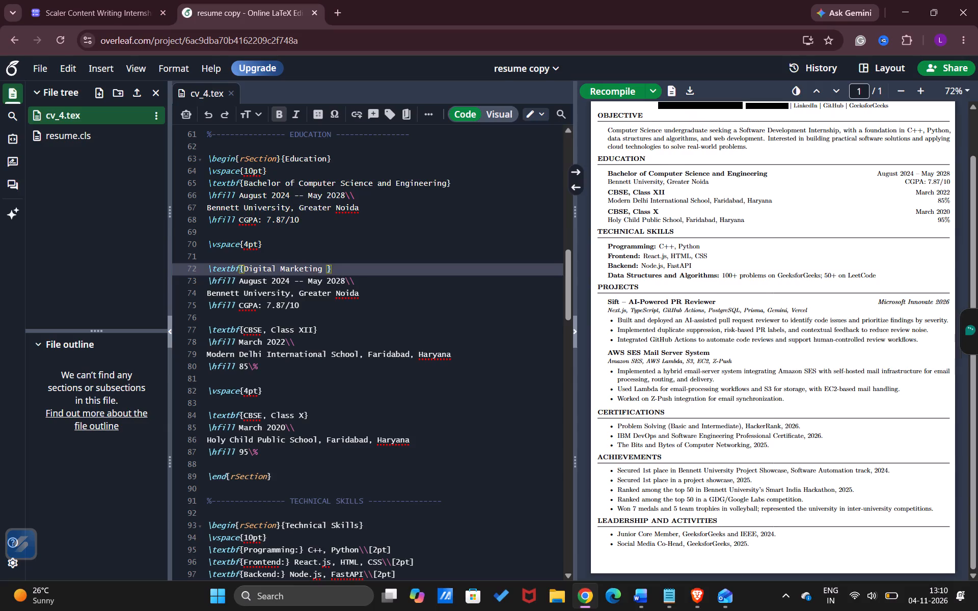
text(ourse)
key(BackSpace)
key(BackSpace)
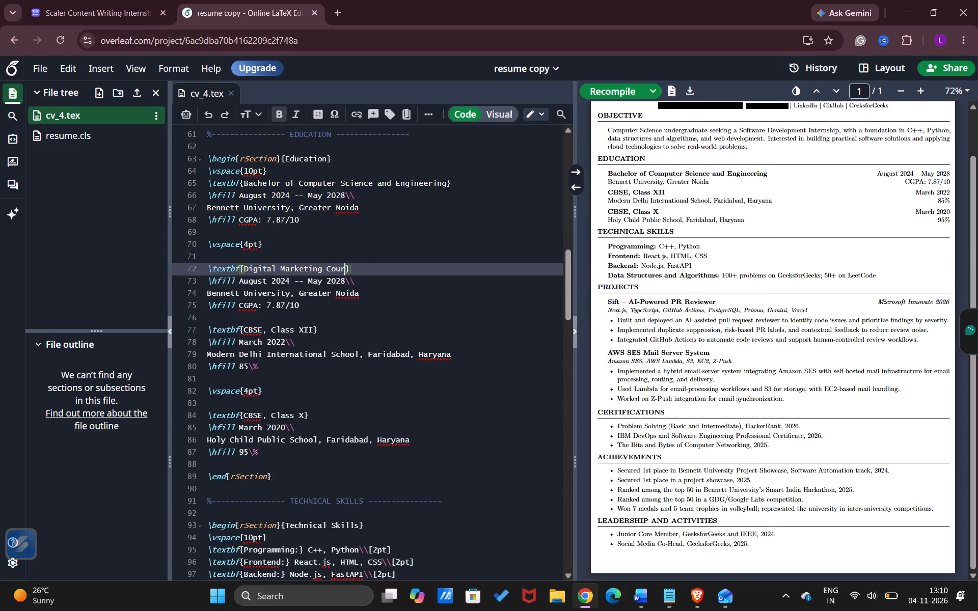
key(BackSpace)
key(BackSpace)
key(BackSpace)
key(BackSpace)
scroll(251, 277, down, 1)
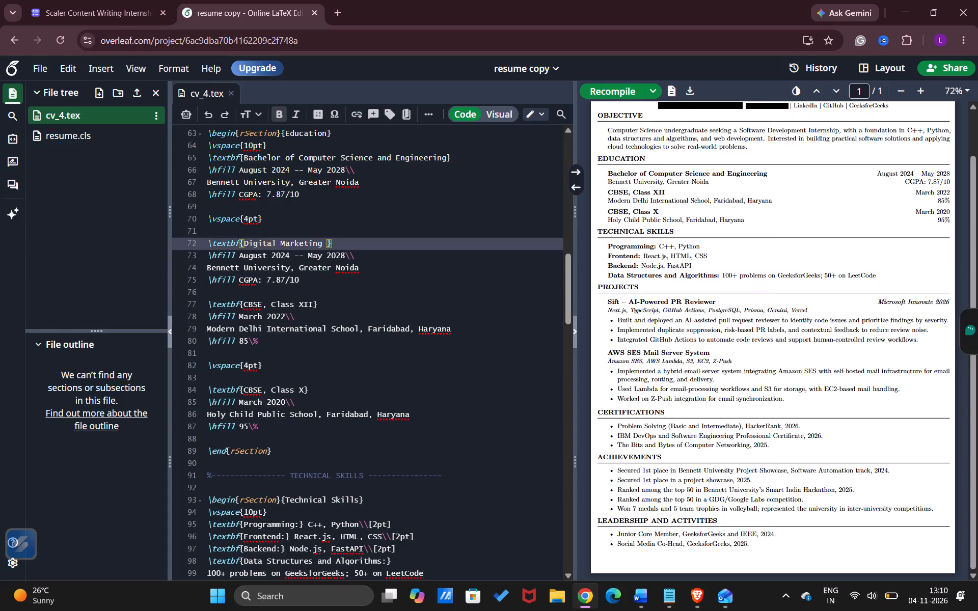
Change the end date of the Digital Marketing education entry to March 2025.
click(289, 255)
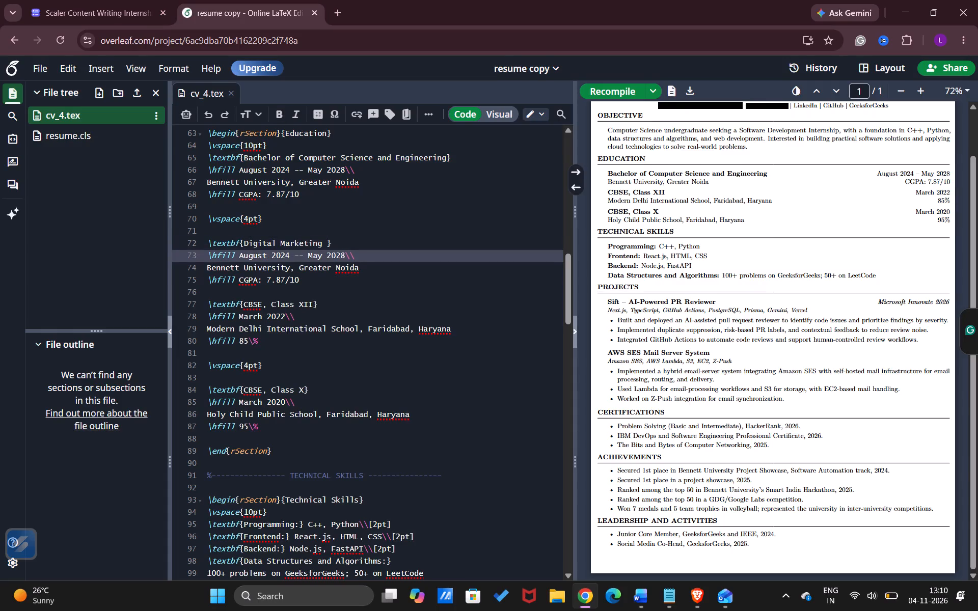
click(345, 255)
key(BackSpace)
key(5)
click(324, 254)
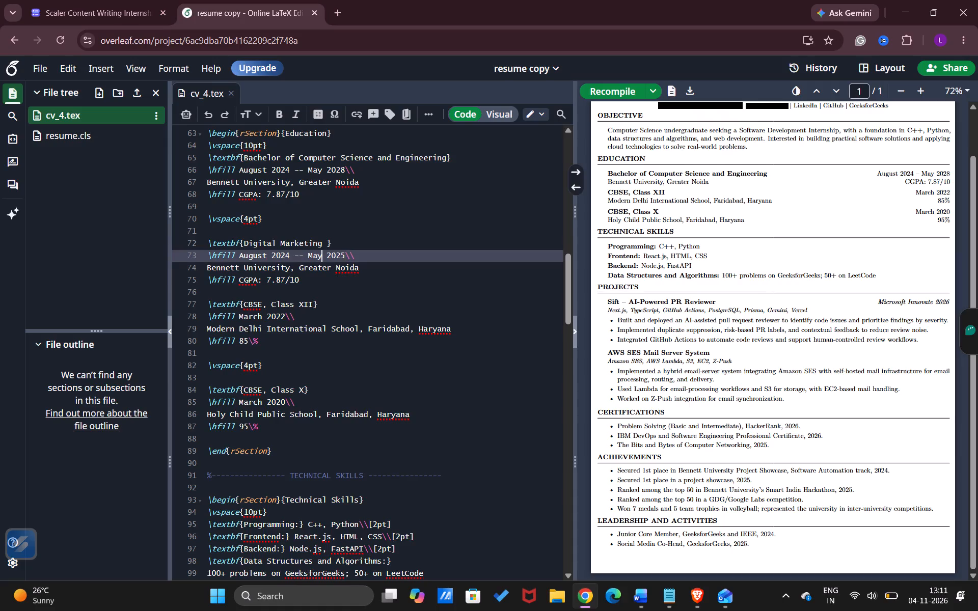
key(BackSpace)
key(BackSpace)
key(BackSpace)
text(arch)
Change the start month of the Digital Marketing education entry to September.
scroll(324, 254, down, 2)
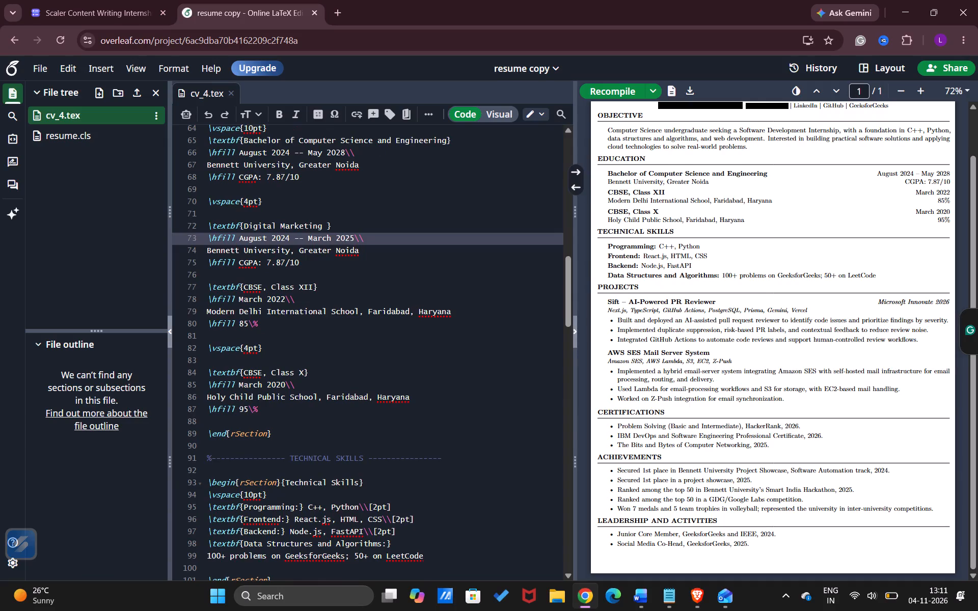
click(265, 239)
key(BackSpace)
key(BackSpace)
key(BackSpace)
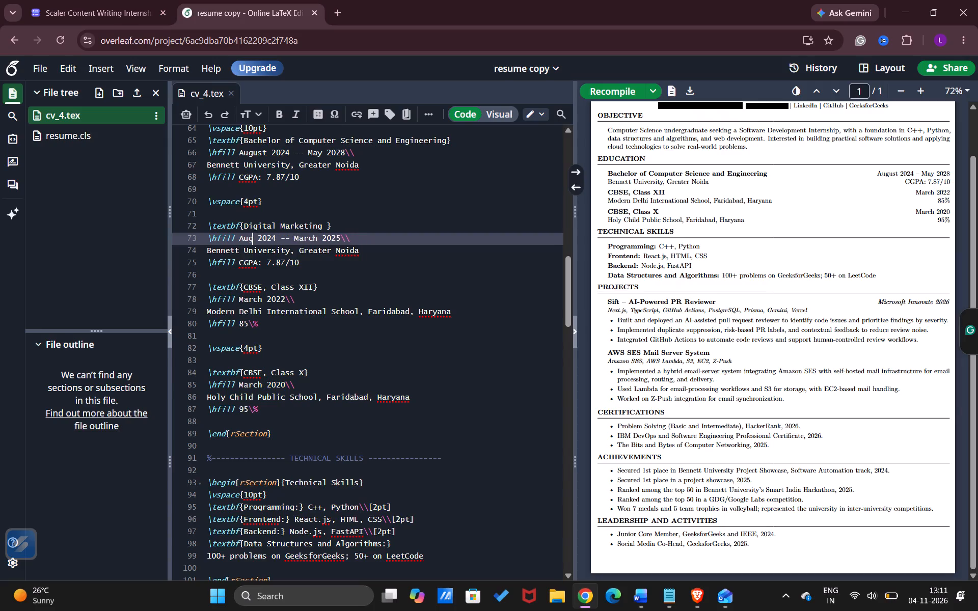
key(BackSpace)
key(BackSpace)
key(BackSpace)
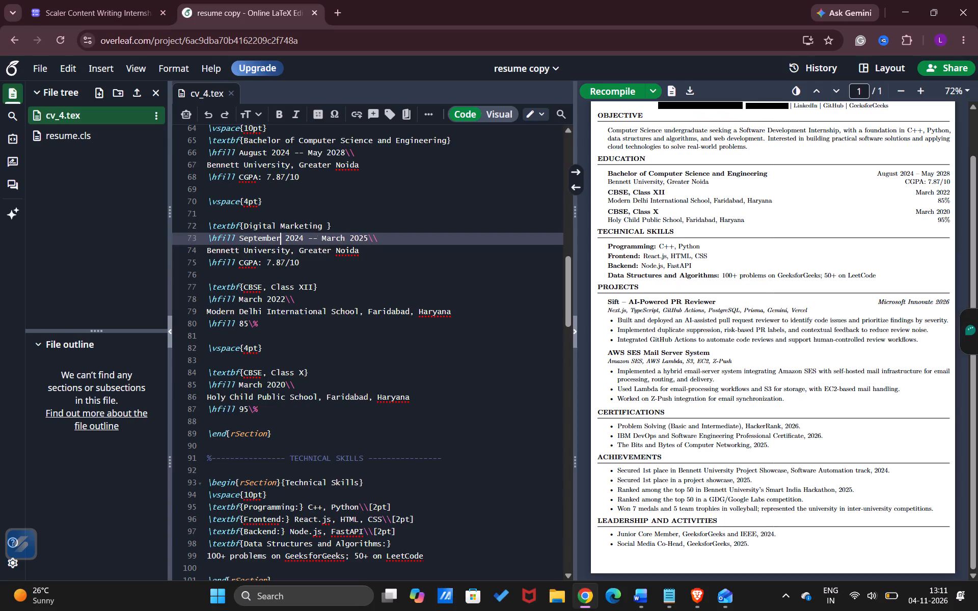
Replace the institution line of the Digital Marketing entry with "Hansraj College , Delhi University".
click(366, 250)
key(BackSpace)
key(BackSpace)
key(BackSpace)
key(BackSpace)
key(BackSpace)
key(BackSpace)
key(BackSpace)
key(BackSpace)
key(BackSpace)
key(BackSpace)
key(BackSpace)
key(BackSpace)
key(BackSpace)
key(BackSpace)
key(BackSpace)
key(BackSpace)
key(BackSpace)
key(BackSpace)
key(BackSpace)
key(BackSpace)
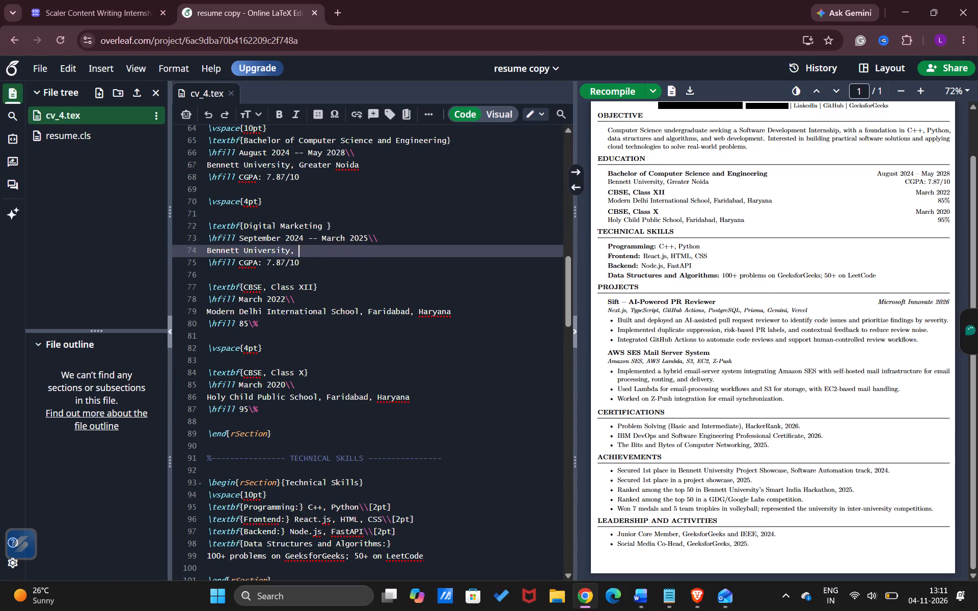
key(BackSpace)
key(BackSpace)
key(BackSpace)
key(BackSpace)
key(BackSpace)
key(BackSpace)
key(BackSpace)
key(BackSpace)
key(BackSpace)
key(BackSpace)
text(ansraj)
key(space)
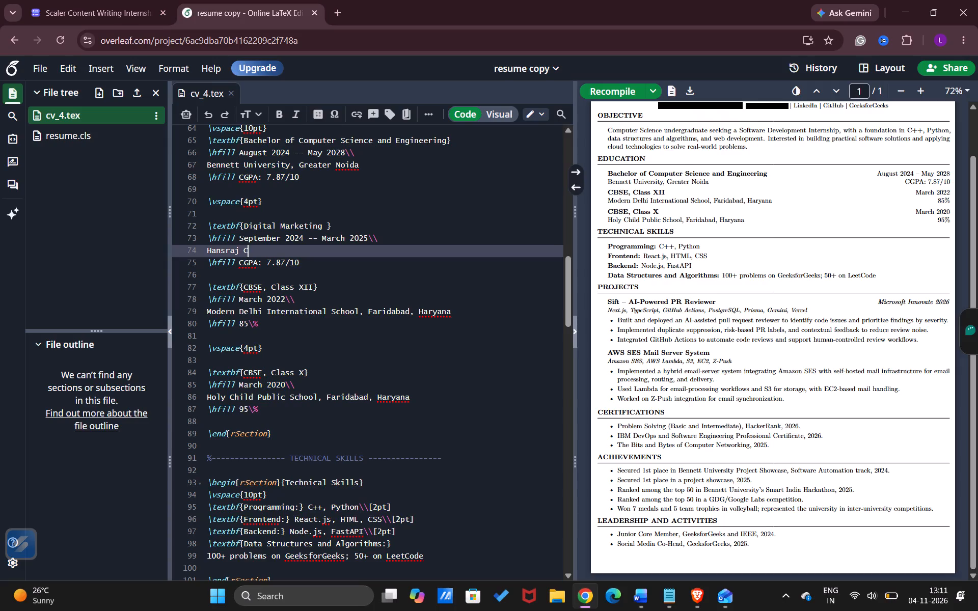
text(ollege)
key(space)
text(,)
key(space)
key(d)
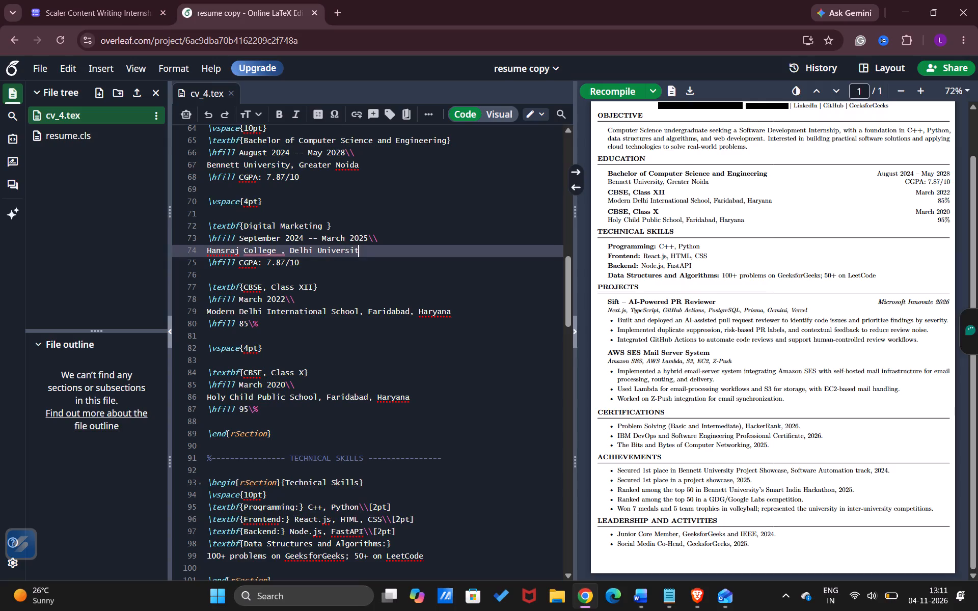
Change the grade line of the Digital Marketing entry to read "Grade point : 8/10".
scroll(366, 250, down, 1)
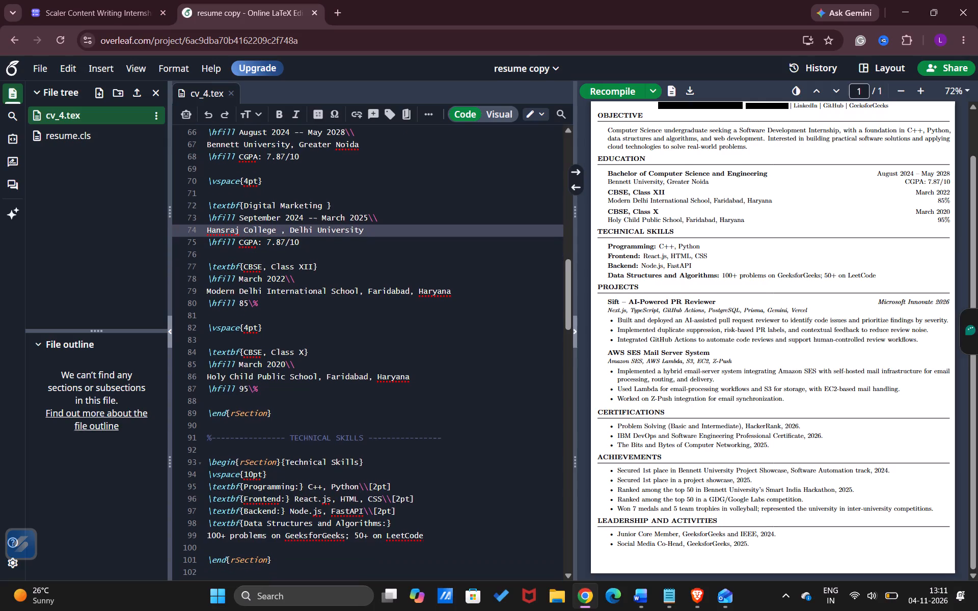
click(312, 242)
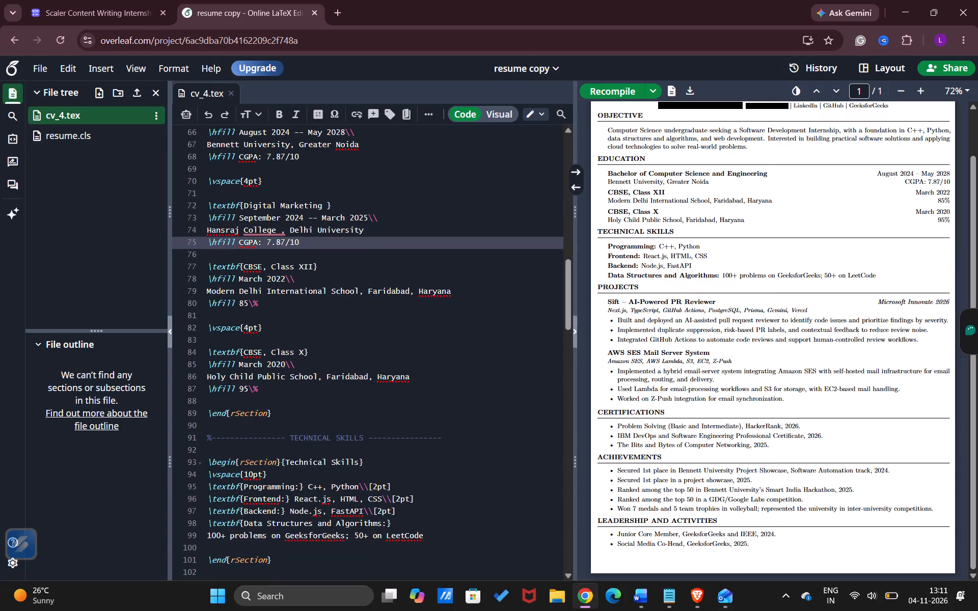
click(257, 242)
key(BackSpace)
key(BackSpace)
key(BackSpace)
key(BackSpace)
key(g)
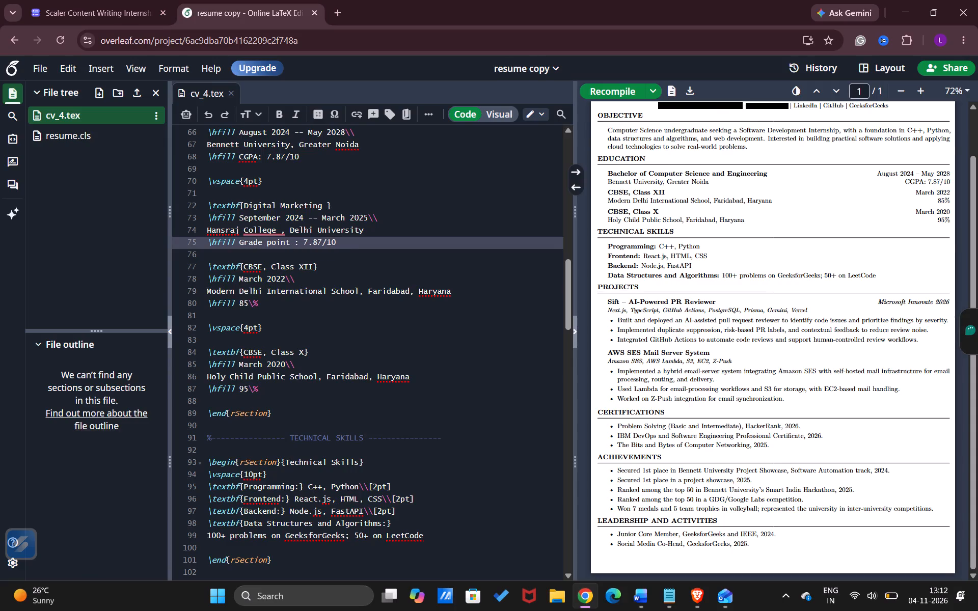
click(321, 240)
key(BackSpace)
key(BackSpace)
key(BackSpace)
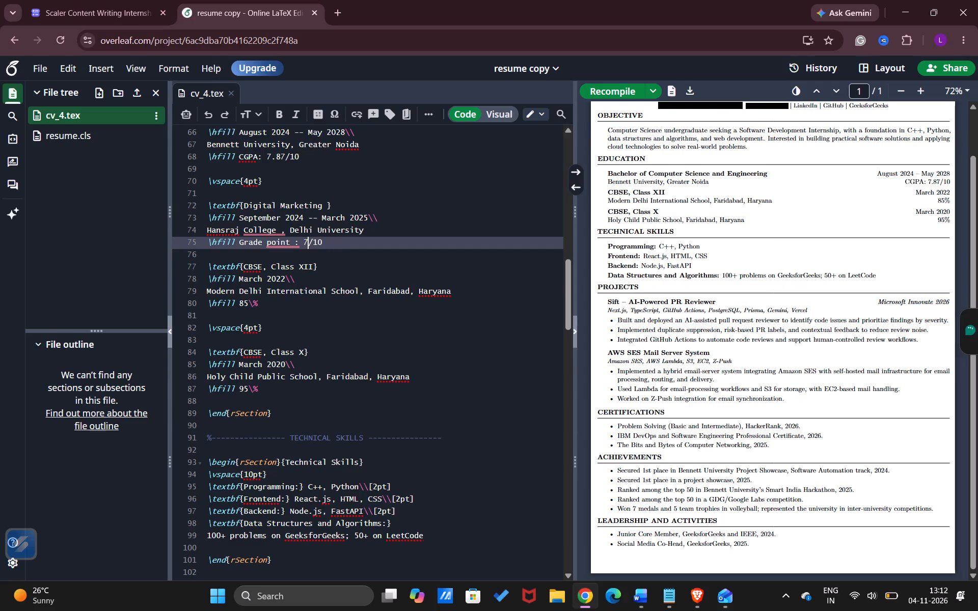
key(BackSpace)
key(8)
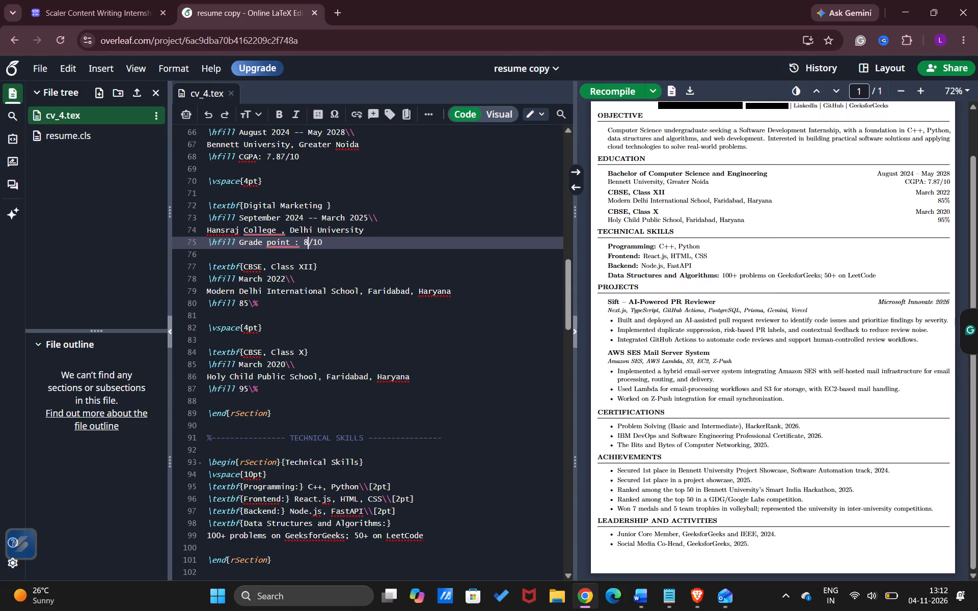
Copy the \vspace{4pt} line above the Digital Marketing entry into the gap before the CBSE, Class XII entry.
scroll(404, 253, down, 1)
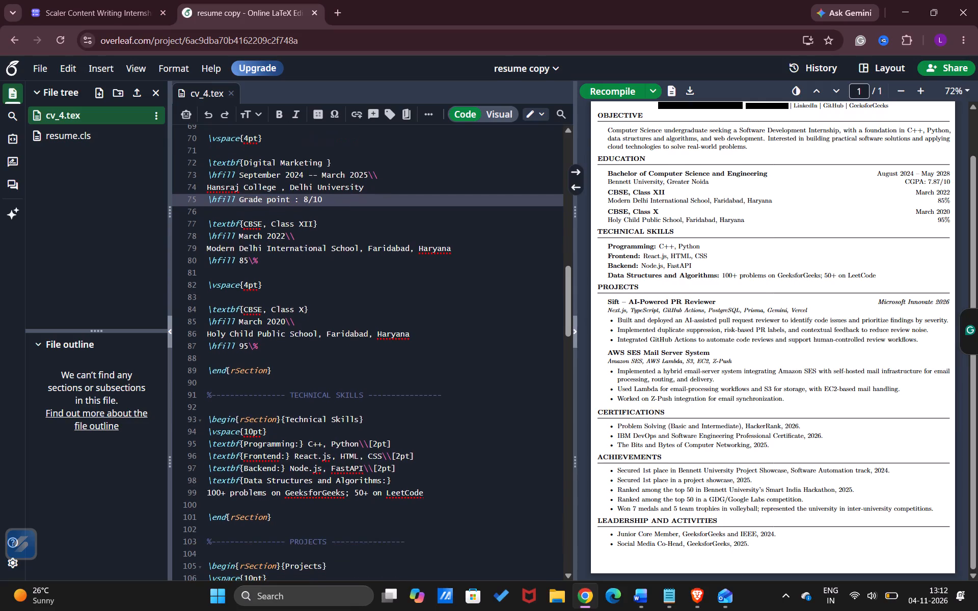
scroll(404, 253, down, 2)
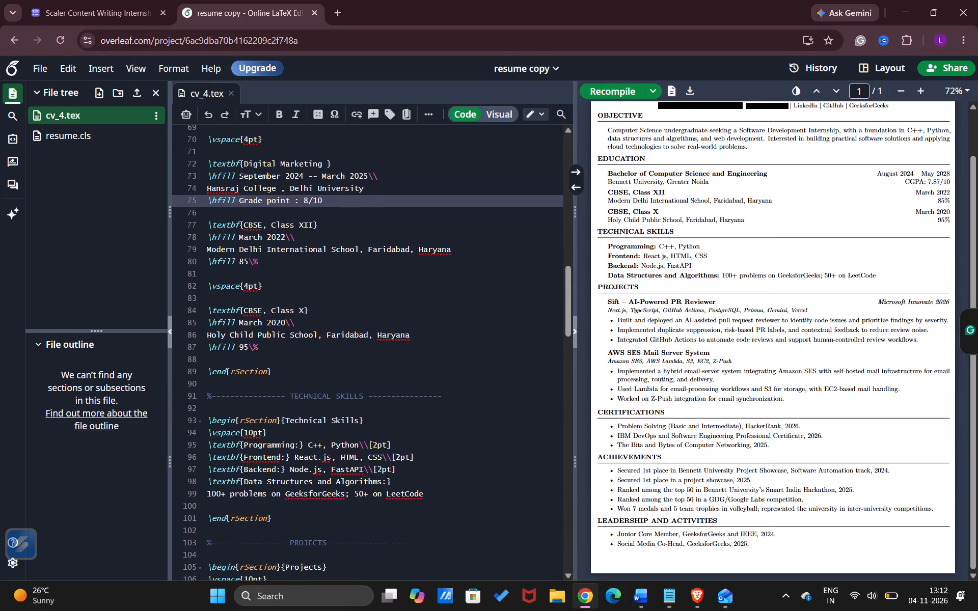
scroll(364, 231, up, 1)
drag(272, 184, 205, 177)
key(ctrl+c)
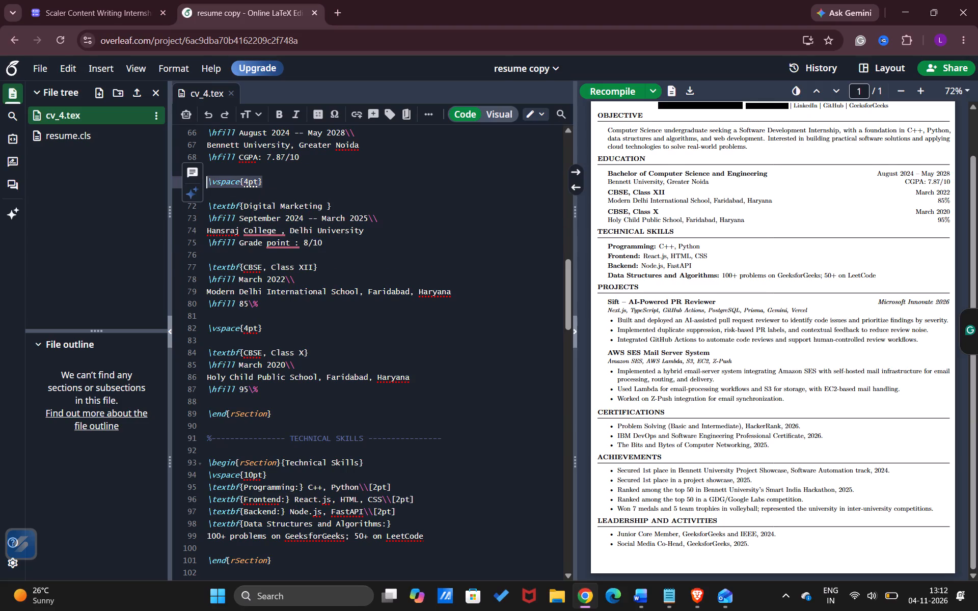
click(316, 253)
key(Return)
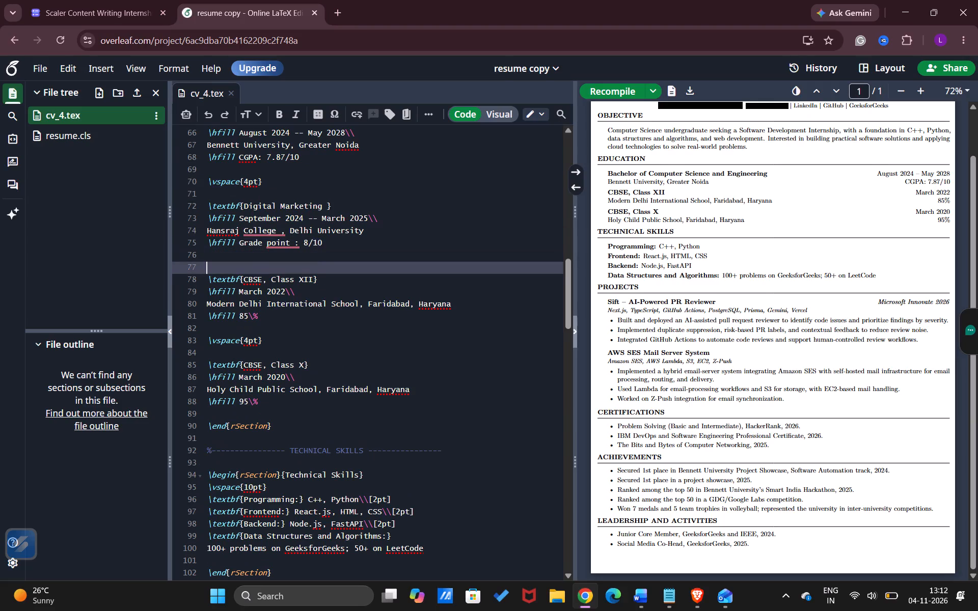
key(ctrl+v)
key(Return)
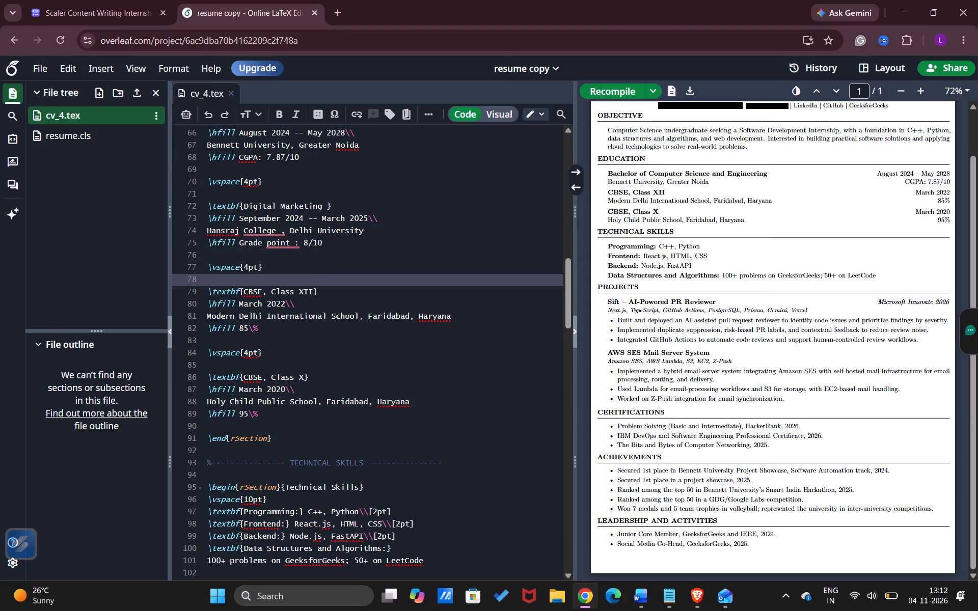
Recompile the résumé to update the PDF preview.
click(621, 87)
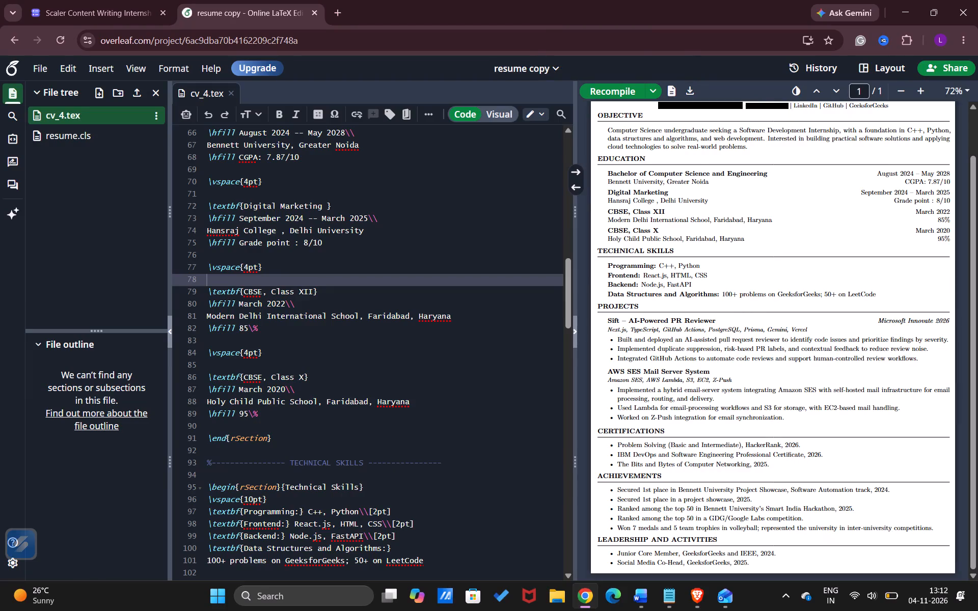
scroll(468, 390, down, 1)
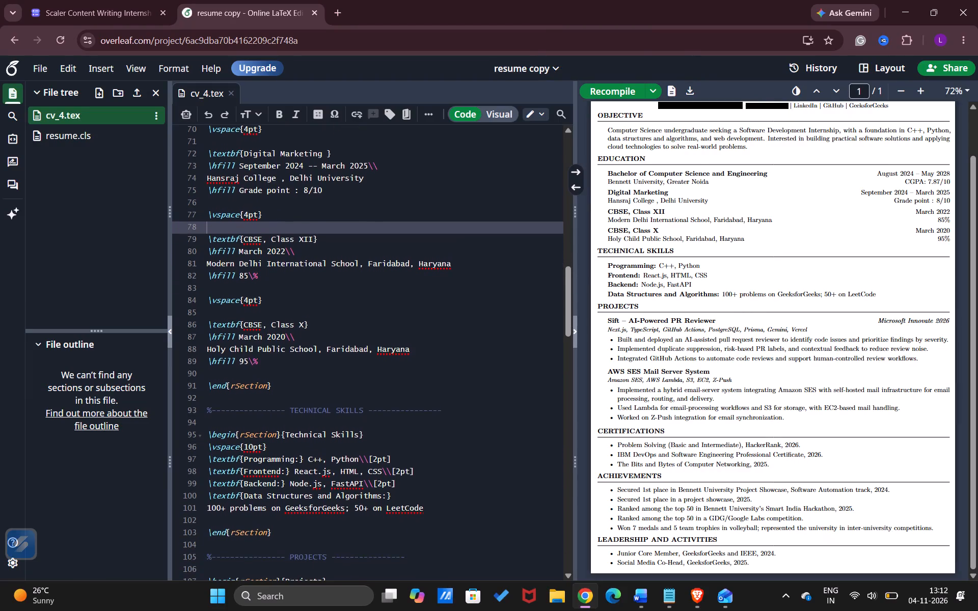
scroll(468, 390, down, 3)
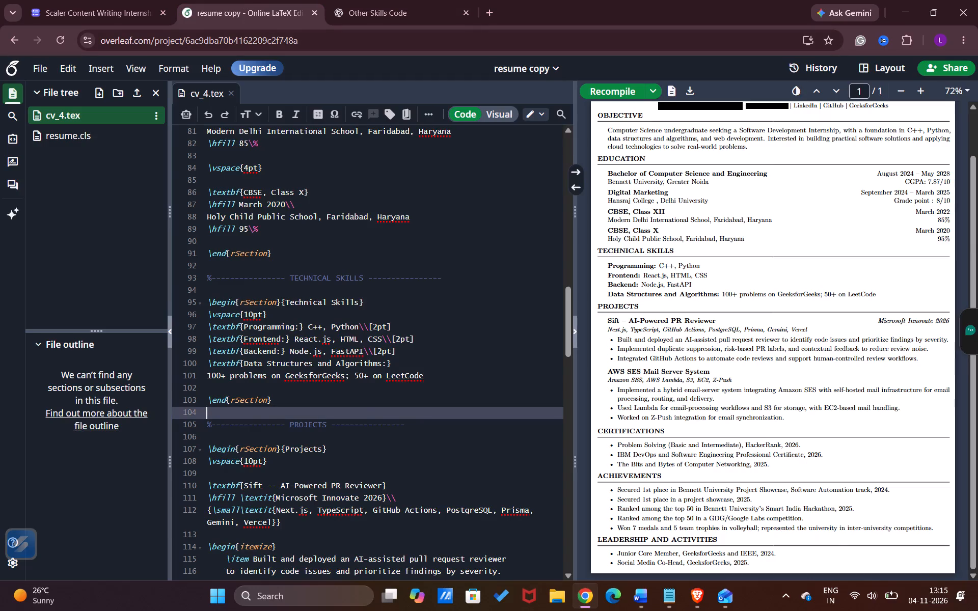
key(Left)
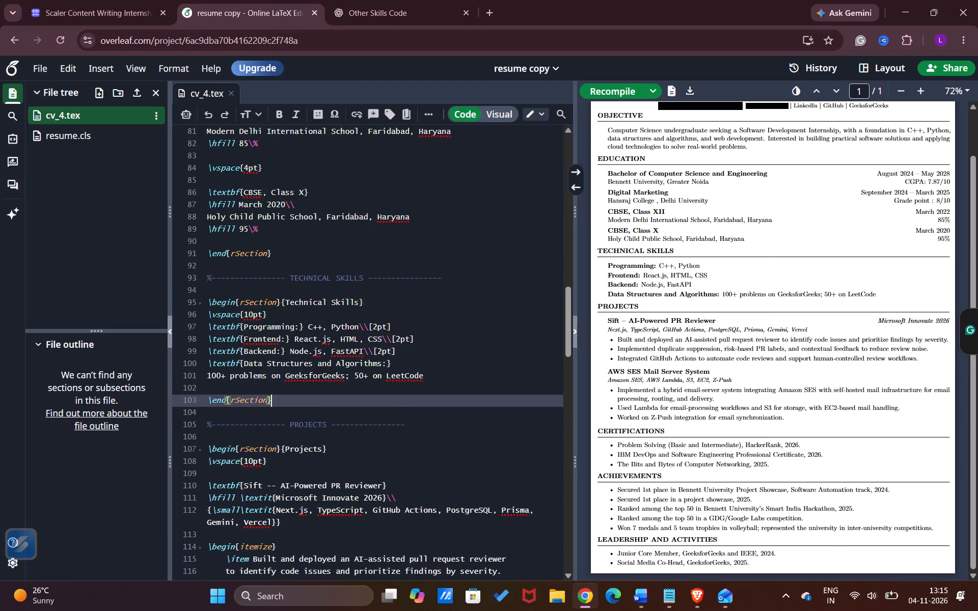
key(Return)
key(Return)
key(ctrl+v)
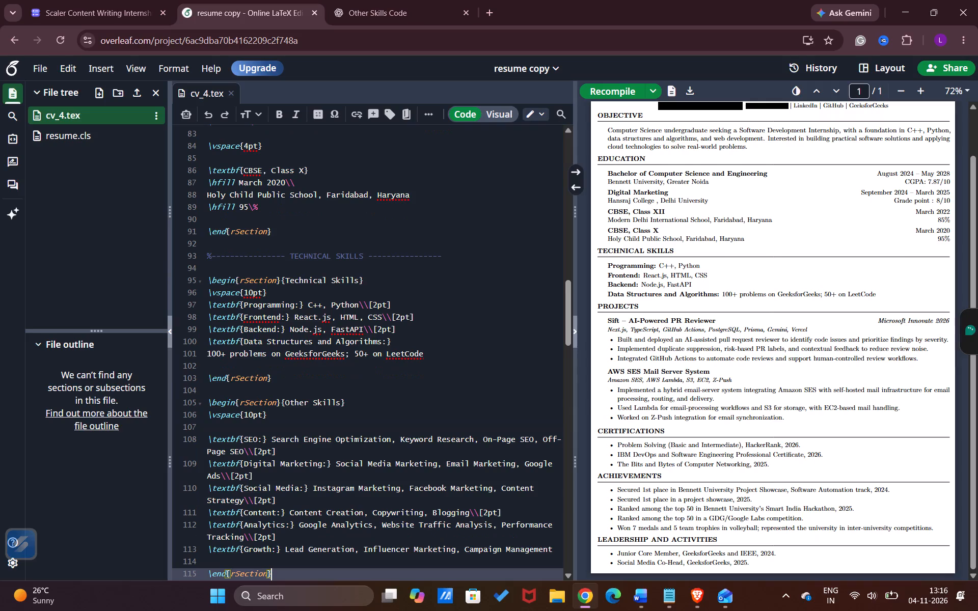
scroll(370, 414, down, 1)
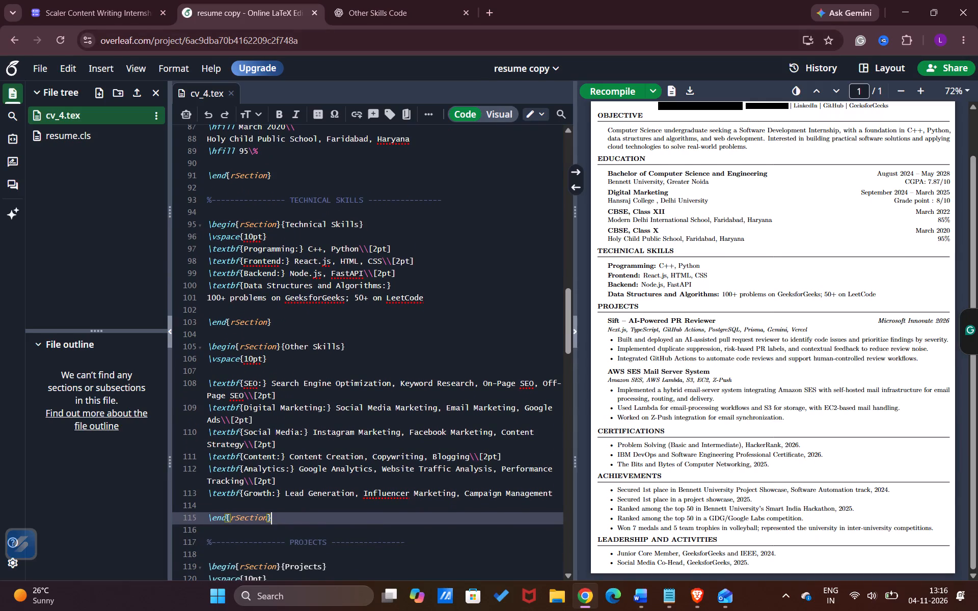
Copy the TECHNICAL SKILLS comment divider onto the blank line directly above the Other Skills section in cv_4.tex.
drag(449, 195, 201, 197)
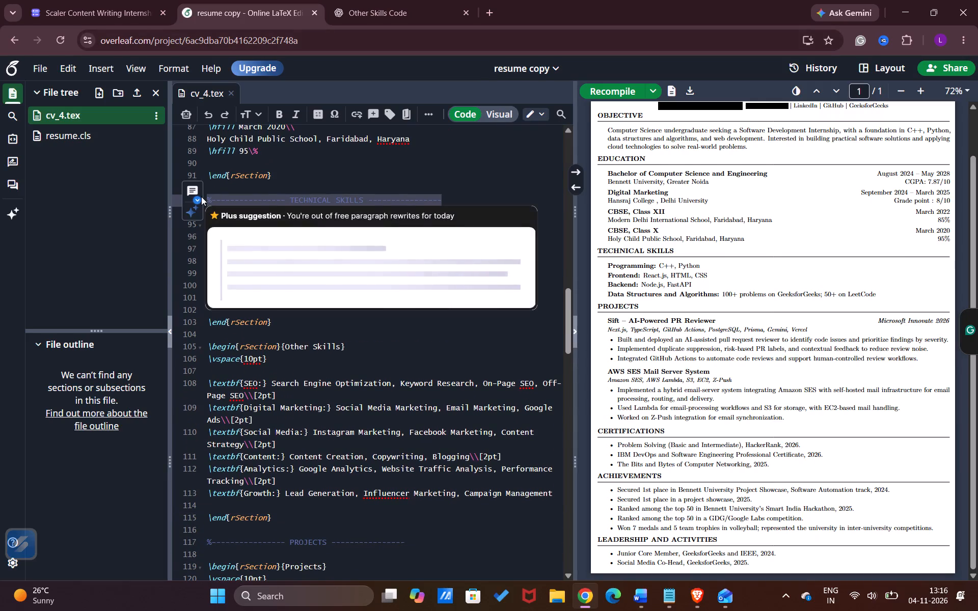
key(ctrl+c)
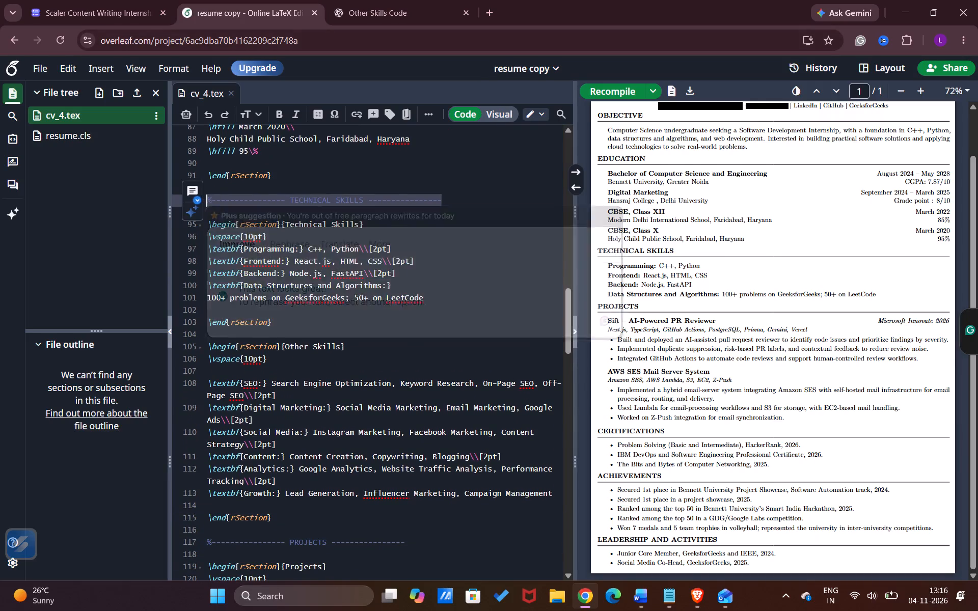
click(362, 339)
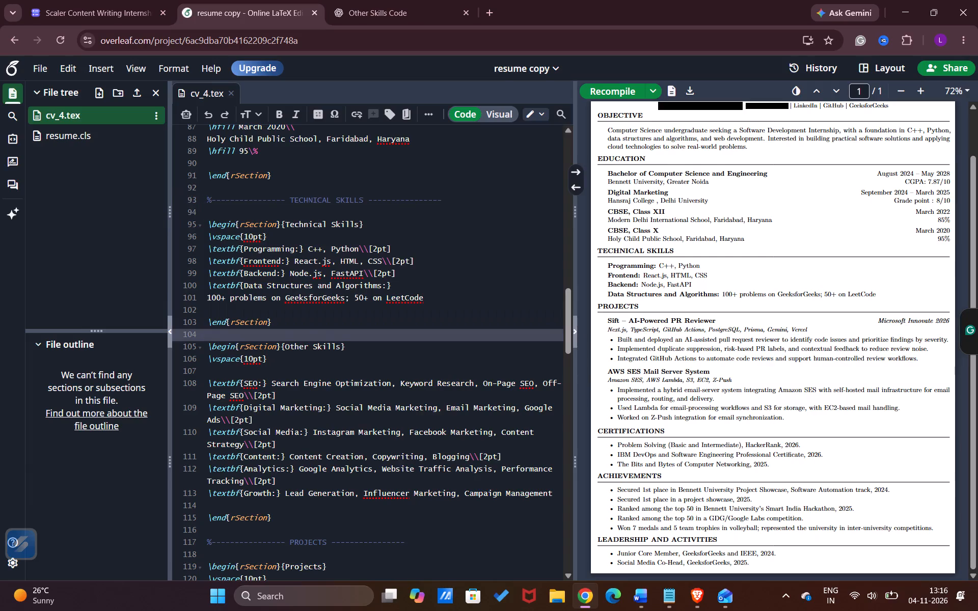
key(ctrl+v)
Change the heading in the duplicated comment divider above the Other Skills section to "OTHER SKILLS".
click(332, 335)
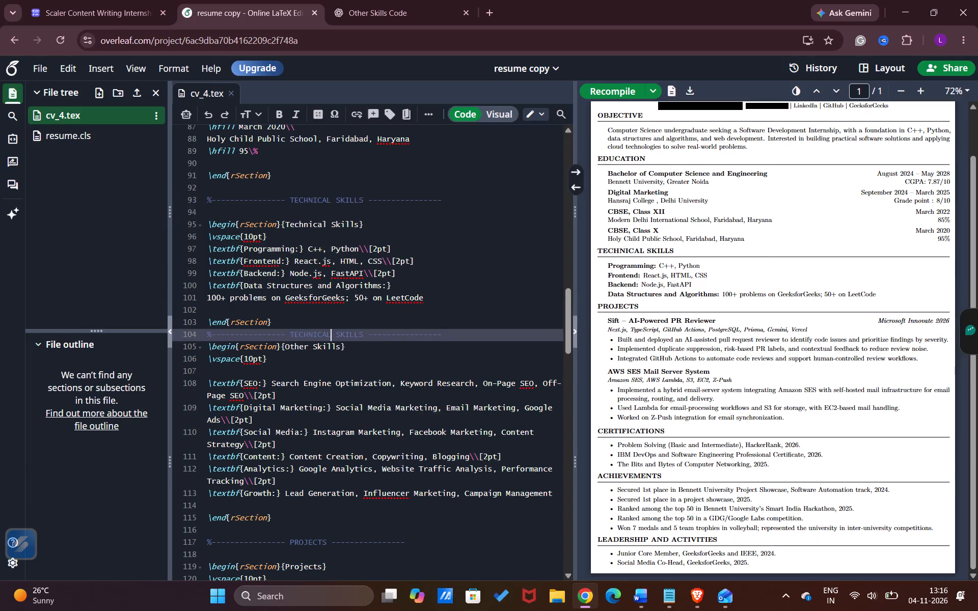
key(BackSpace)
key(BackSpace)
key(BackSpace)
key(BackSpace)
key(BackSpace)
key(BackSpace)
key(BackSpace)
key(BackSpace)
key(BackSpace)
text(ther)
key(BackSpace)
key(BackSpace)
key(BackSpace)
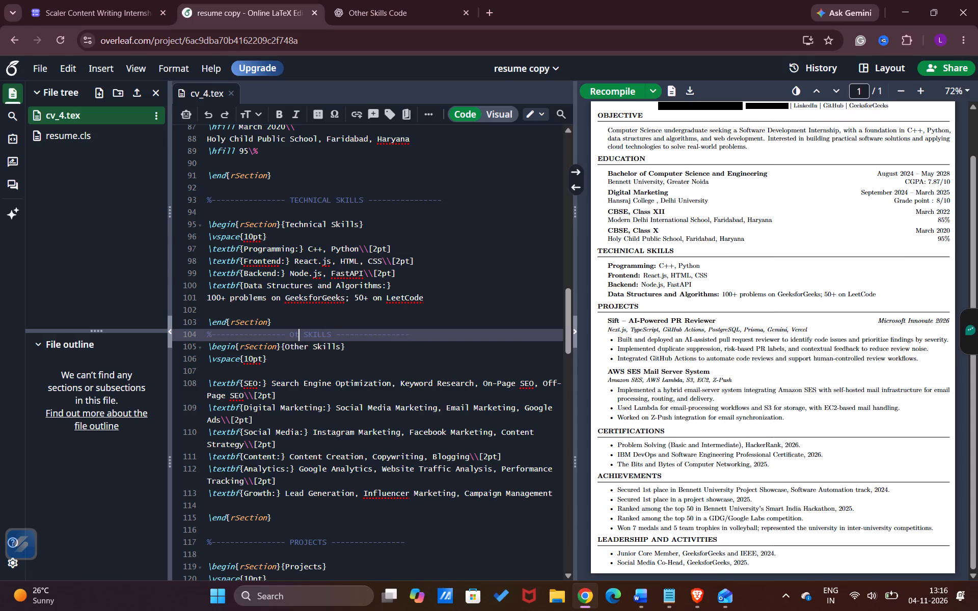
key(BackSpace)
text(THER)
Delete the text from "Tracking" in the Analytics entry through the end of the Growth entry in Other Skills, and recompile the PDF.
scroll(332, 335, down, 1)
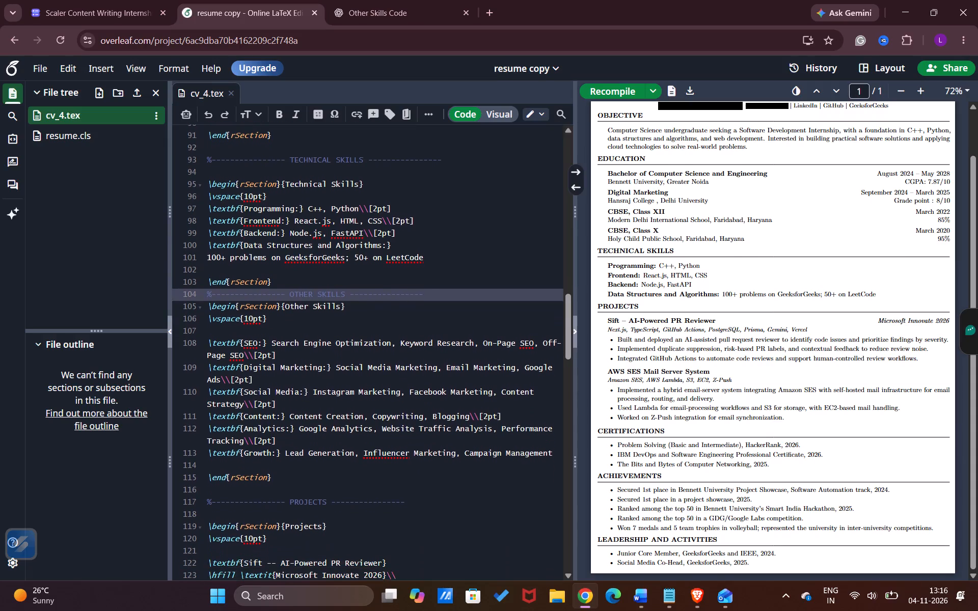
scroll(332, 335, down, 2)
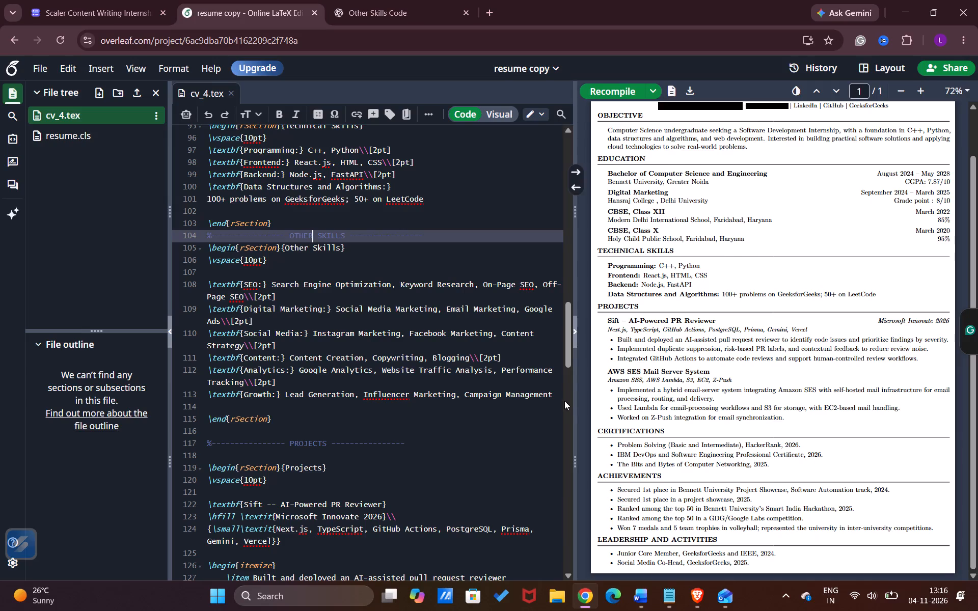
drag(558, 397, 237, 382)
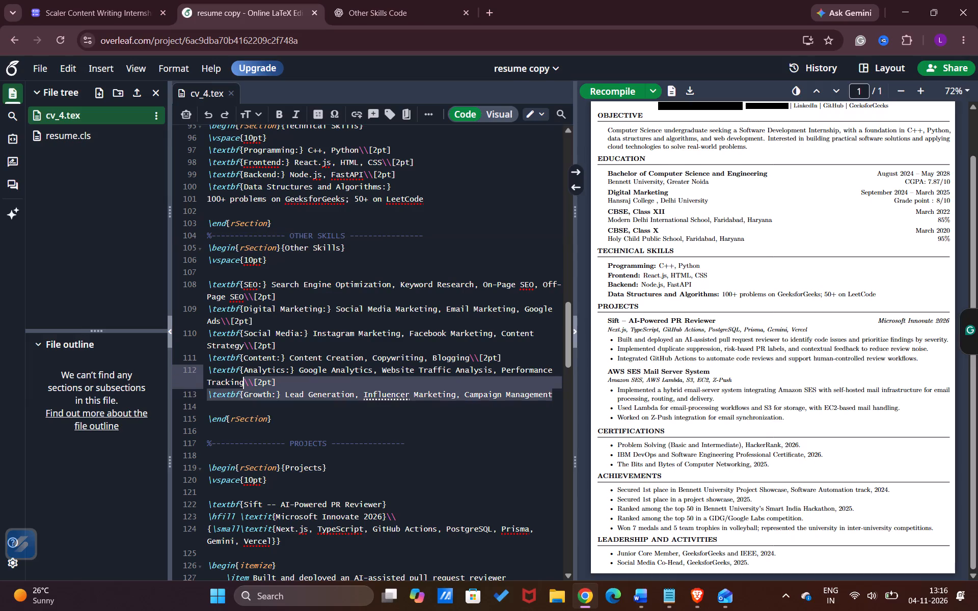
drag(237, 382, 207, 383)
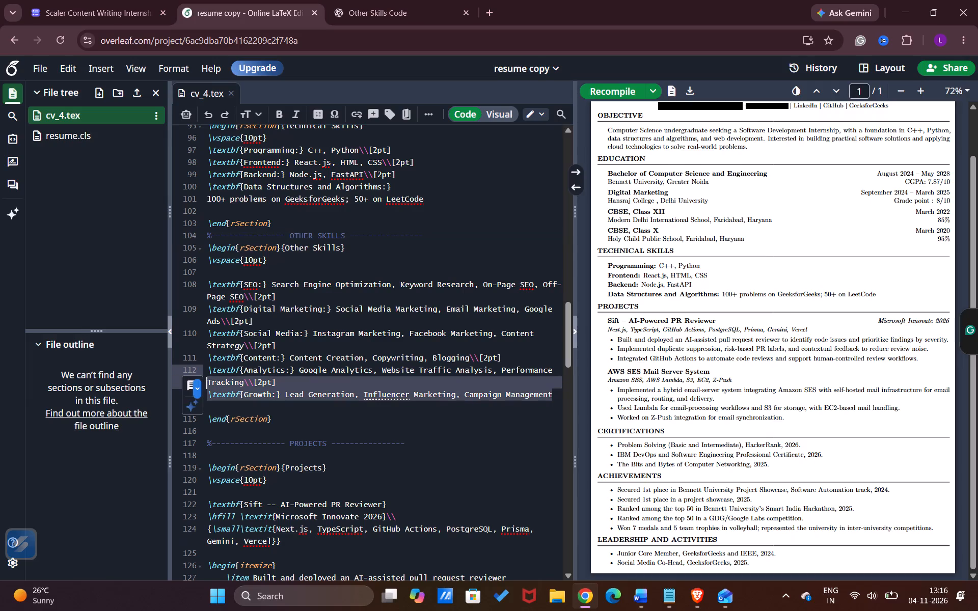
key(BackSpace)
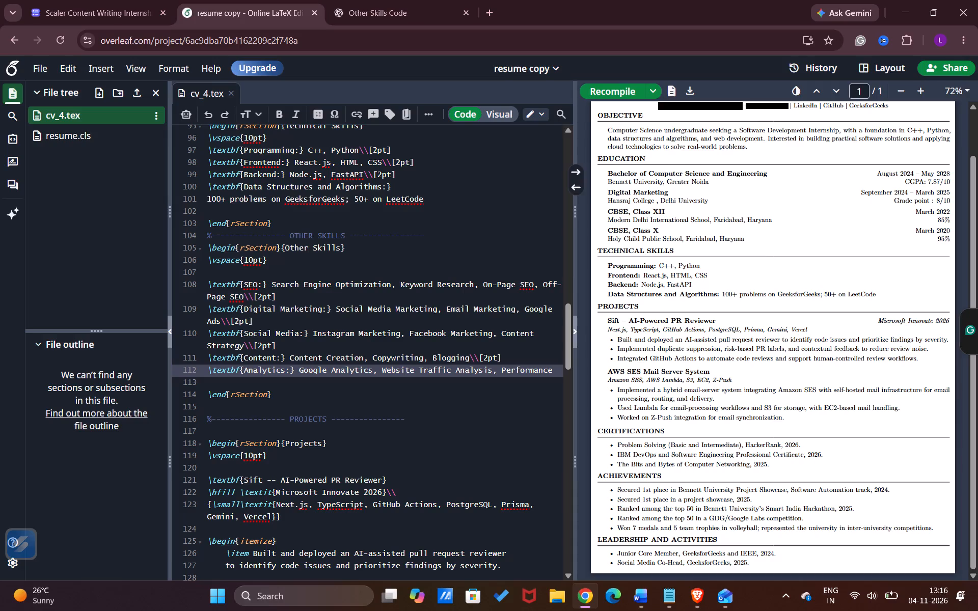
click(621, 90)
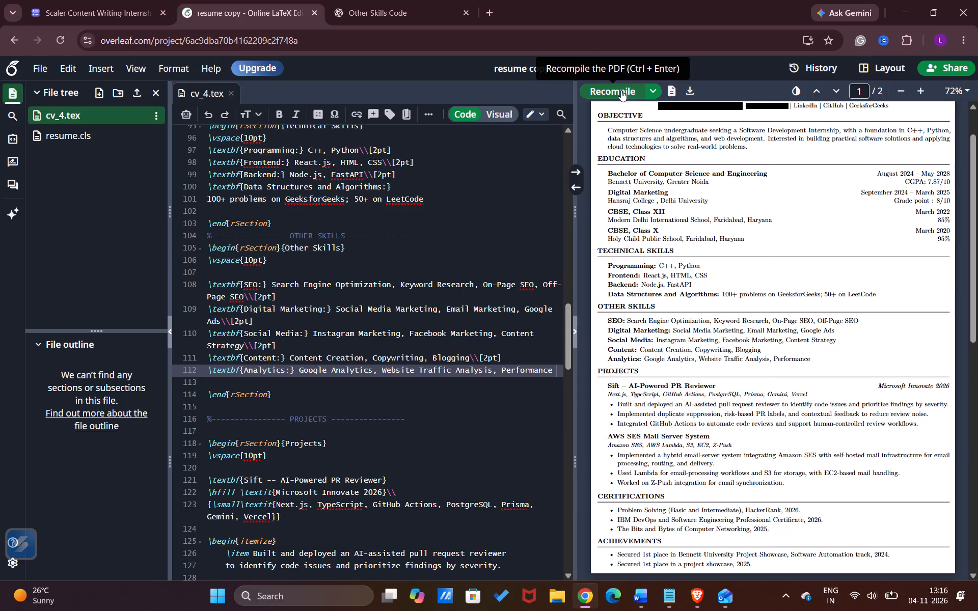
Review the recompiled résumé in the PDF preview, checking the Other Skills section and how the content breaks across pages.
scroll(698, 343, down, 1)
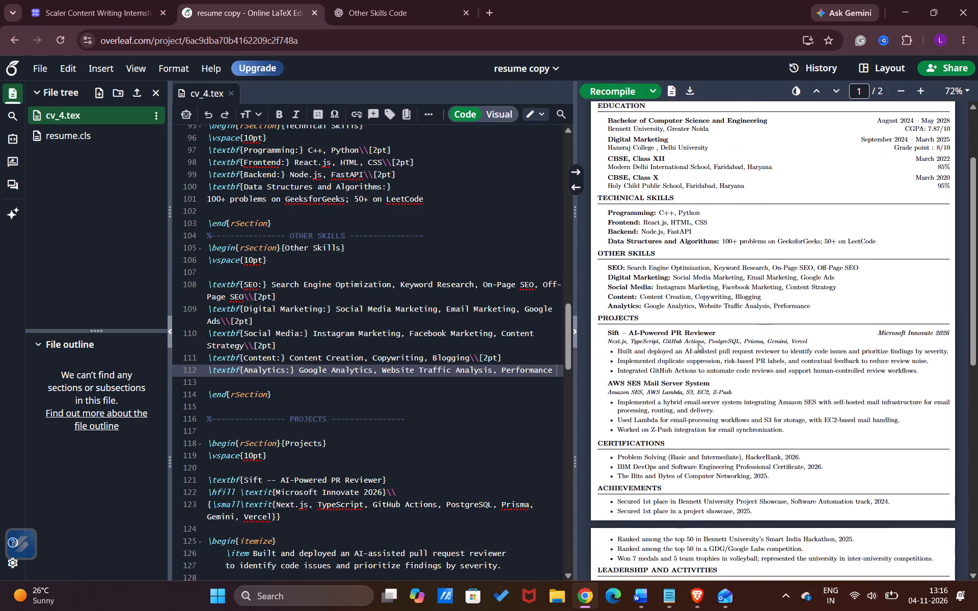
scroll(698, 343, down, 2)
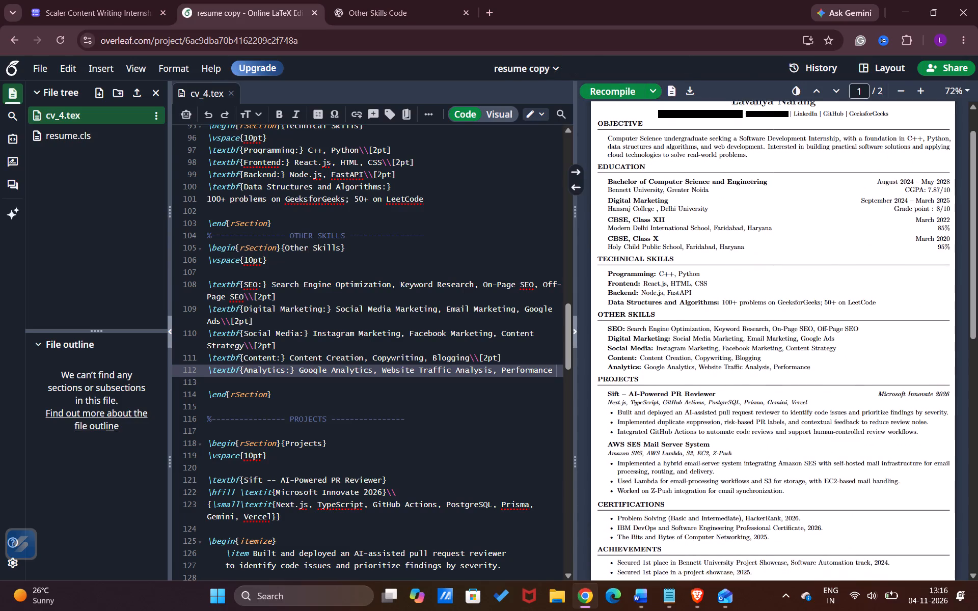
scroll(698, 343, down, 3)
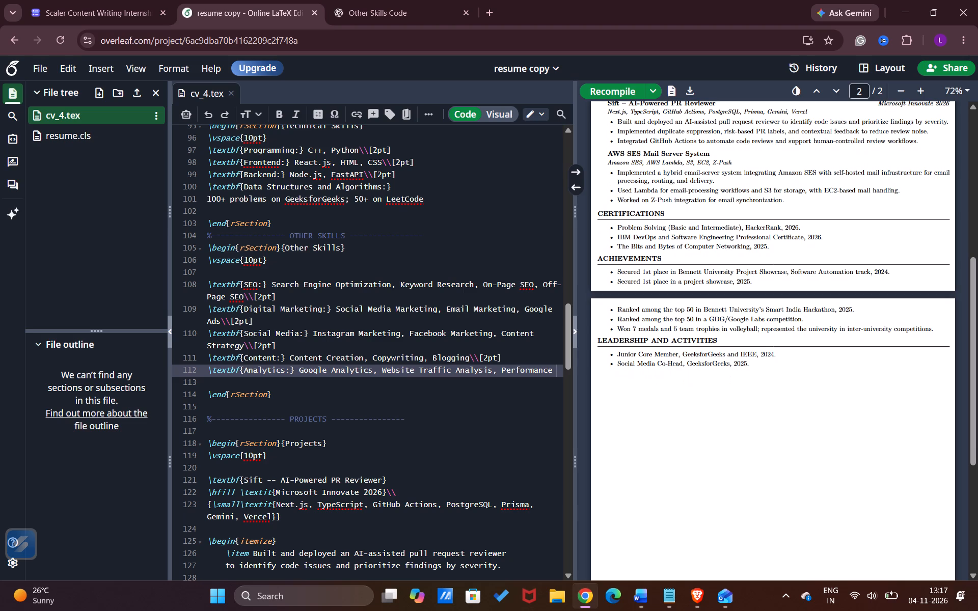
scroll(698, 343, up, 2)
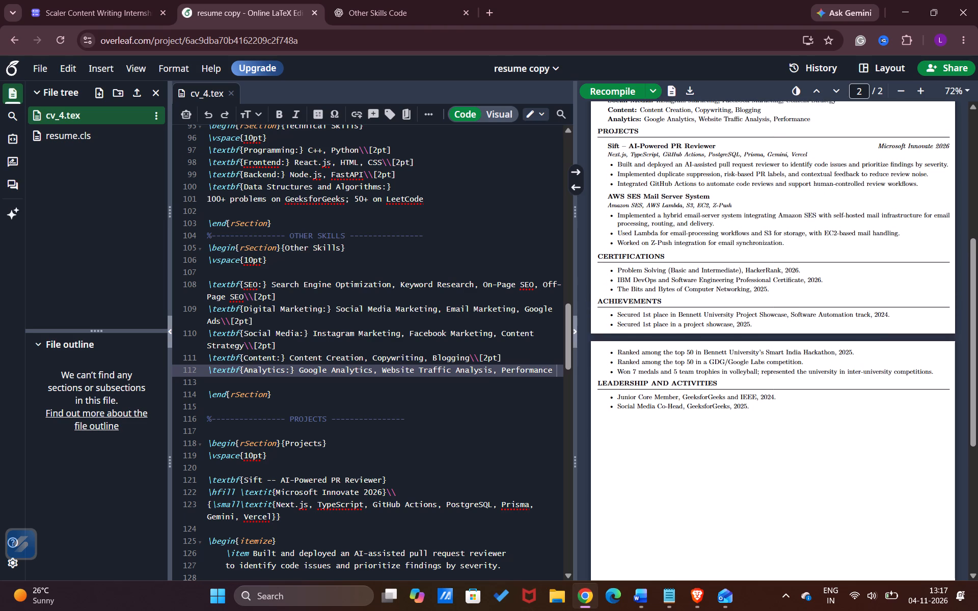
scroll(698, 343, up, 3)
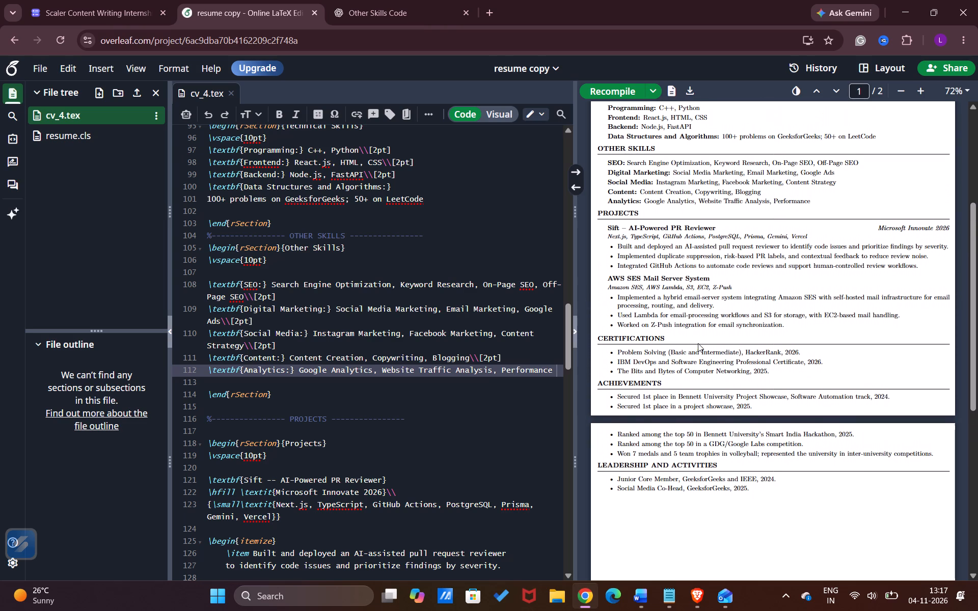
scroll(698, 343, up, 1)
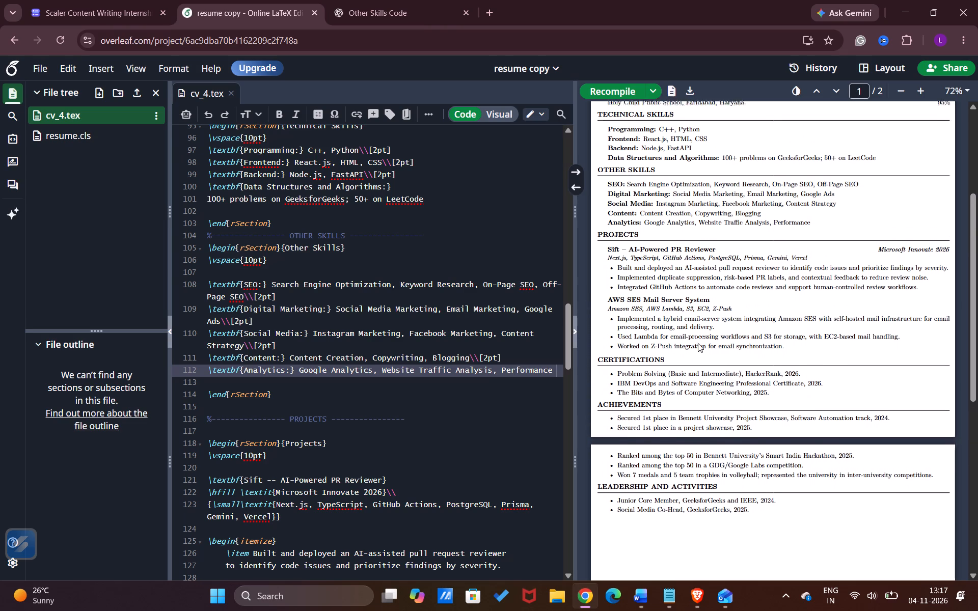
scroll(698, 343, up, 2)
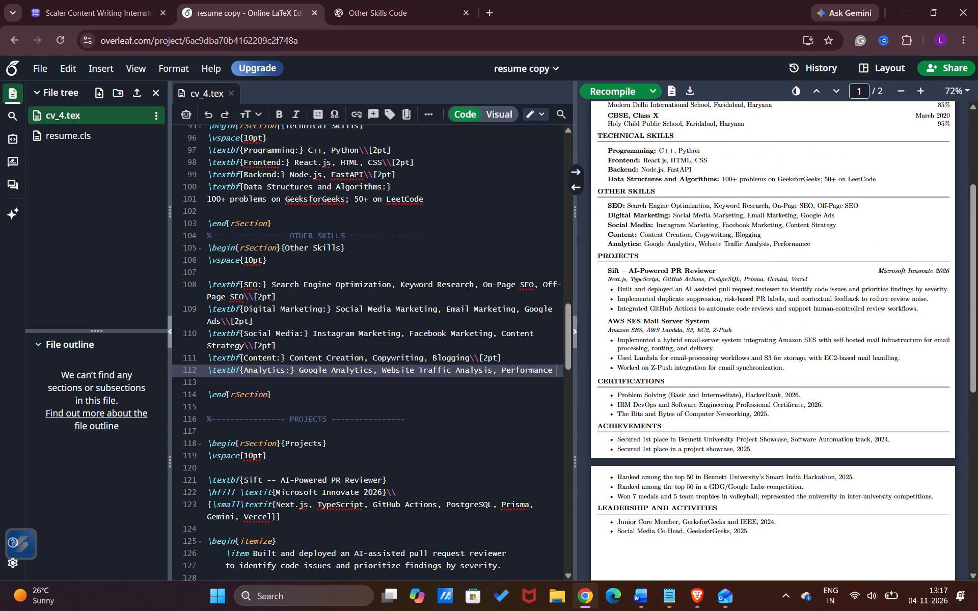
scroll(698, 343, up, 1)
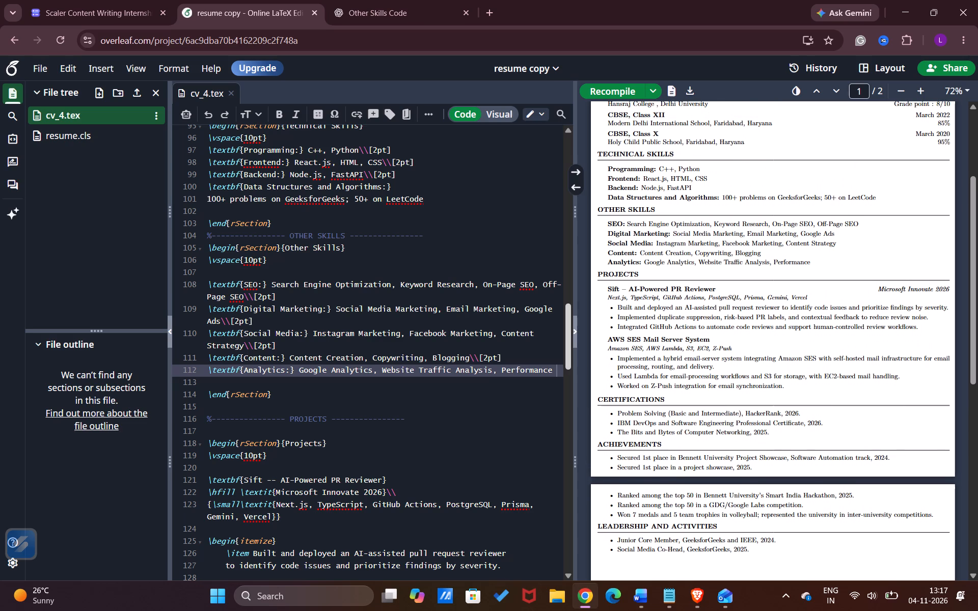
Delete the text from "Ads" in the Digital Marketing entry through "Content" in the Social Media entry, and recompile the PDF.
drag(533, 336, 200, 325)
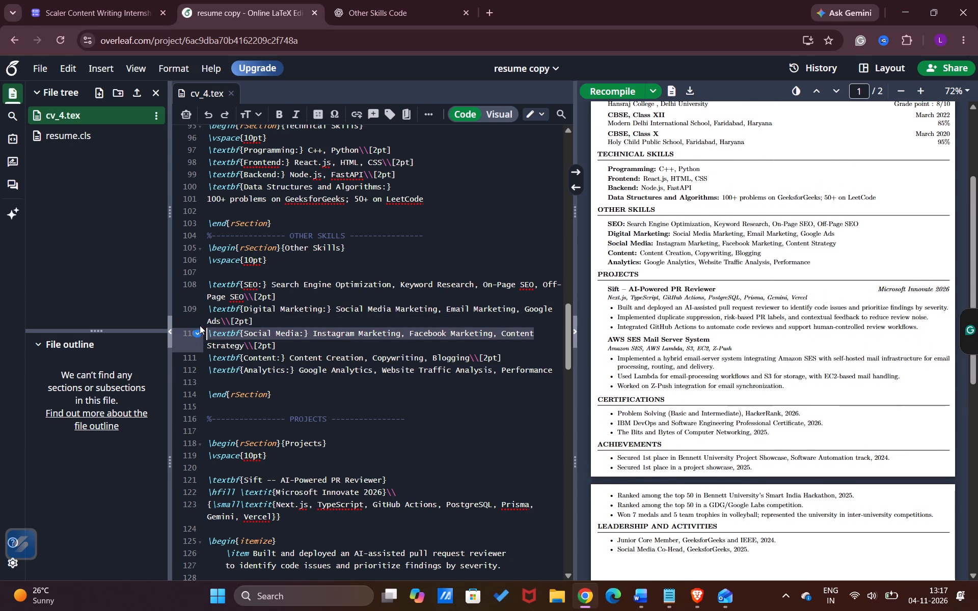
drag(200, 325, 200, 325)
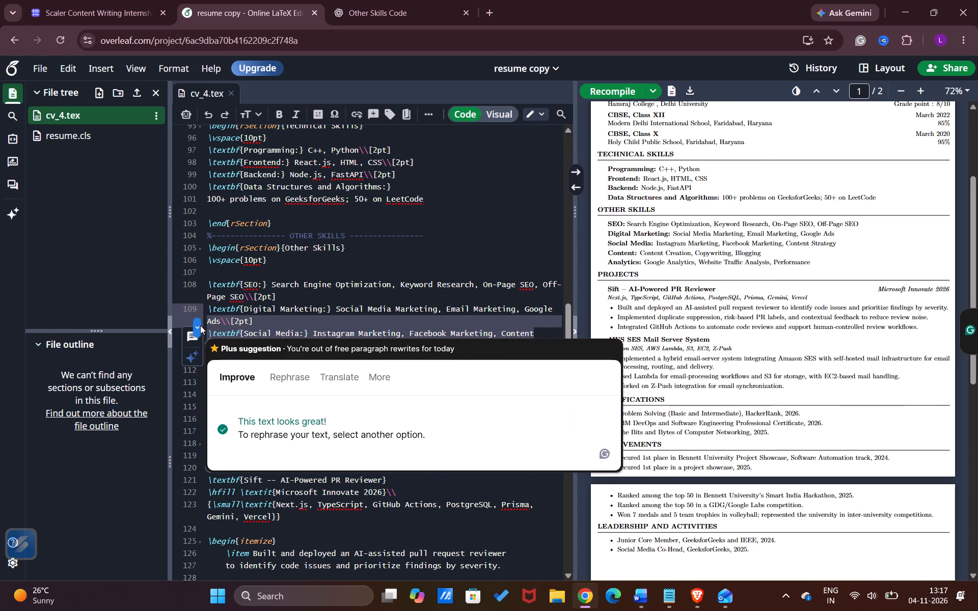
key(BackSpace)
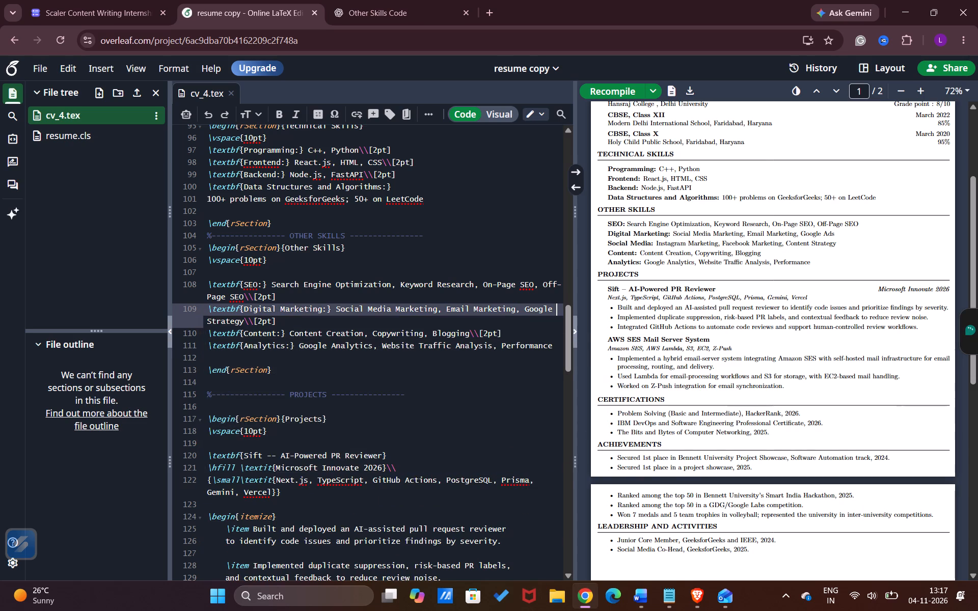
click(601, 89)
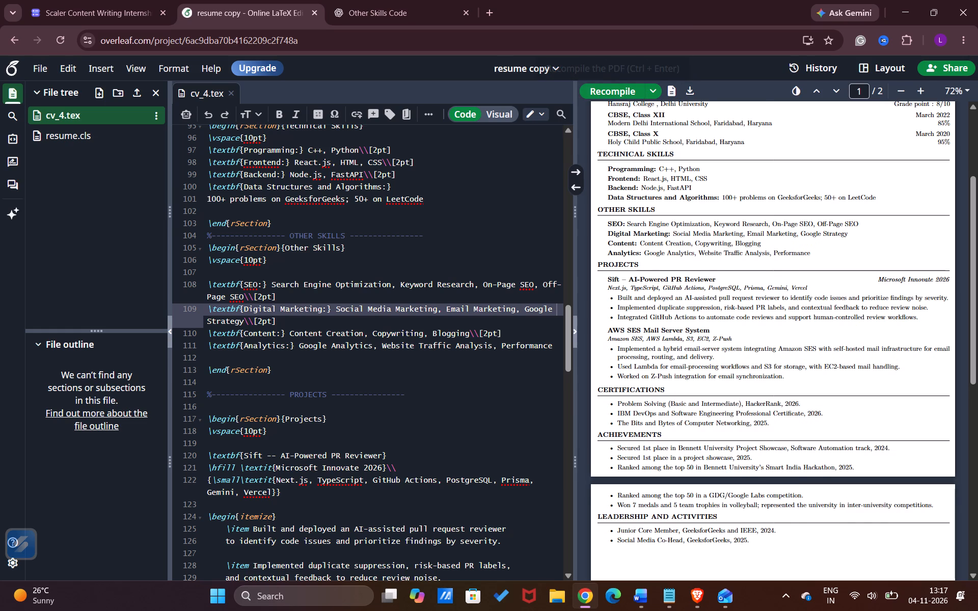
Set the font size option in the \documentclass line of cv_4.tex to 6pt, recompile, and check the PDF preview.
scroll(657, 418, up, 1)
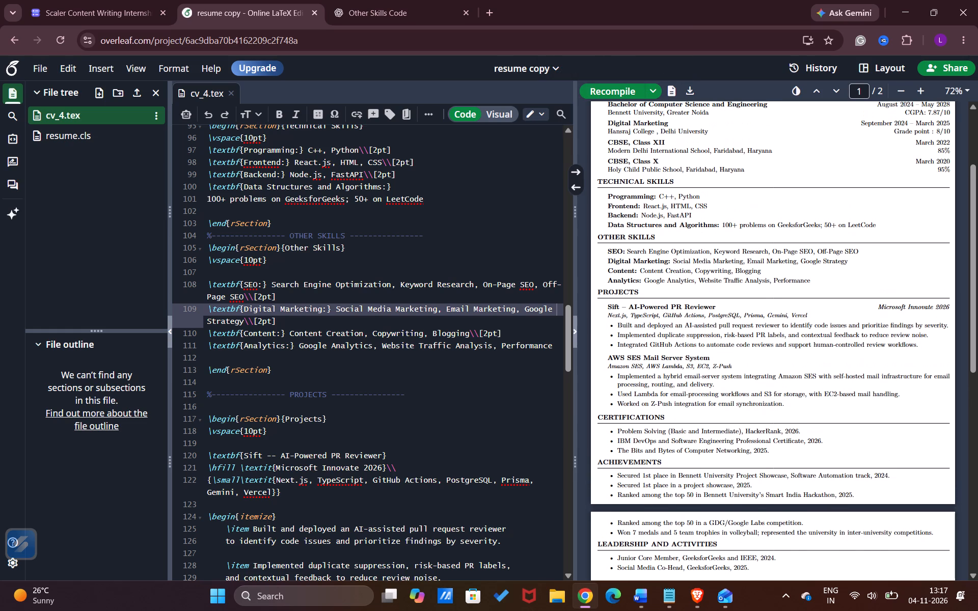
scroll(657, 418, up, 1)
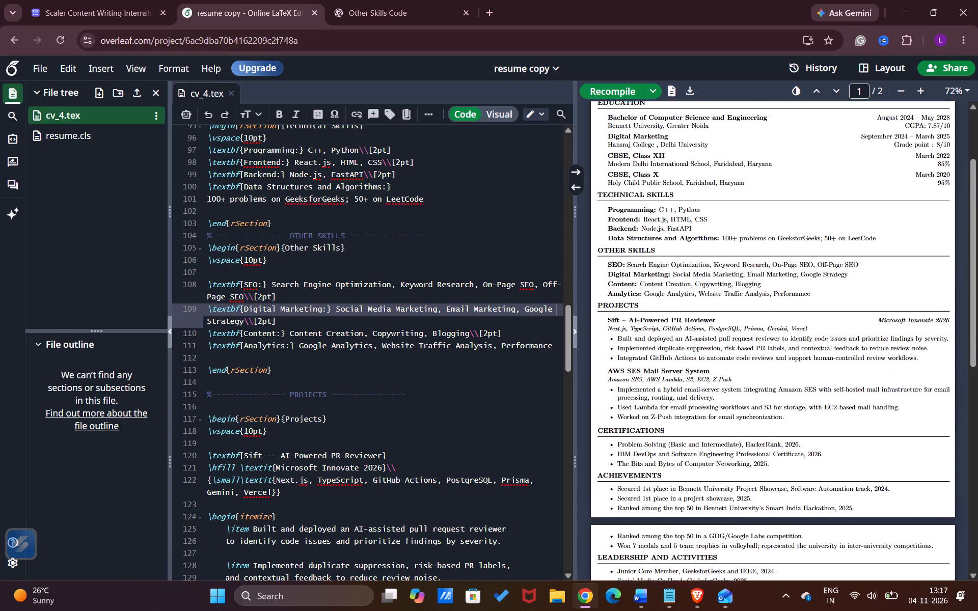
scroll(657, 418, up, 2)
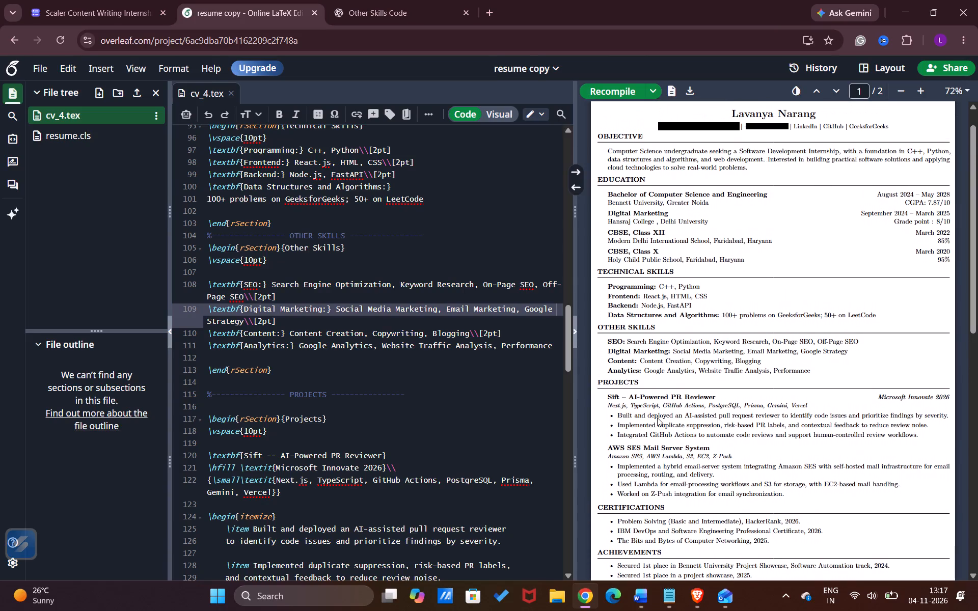
scroll(657, 418, up, 1)
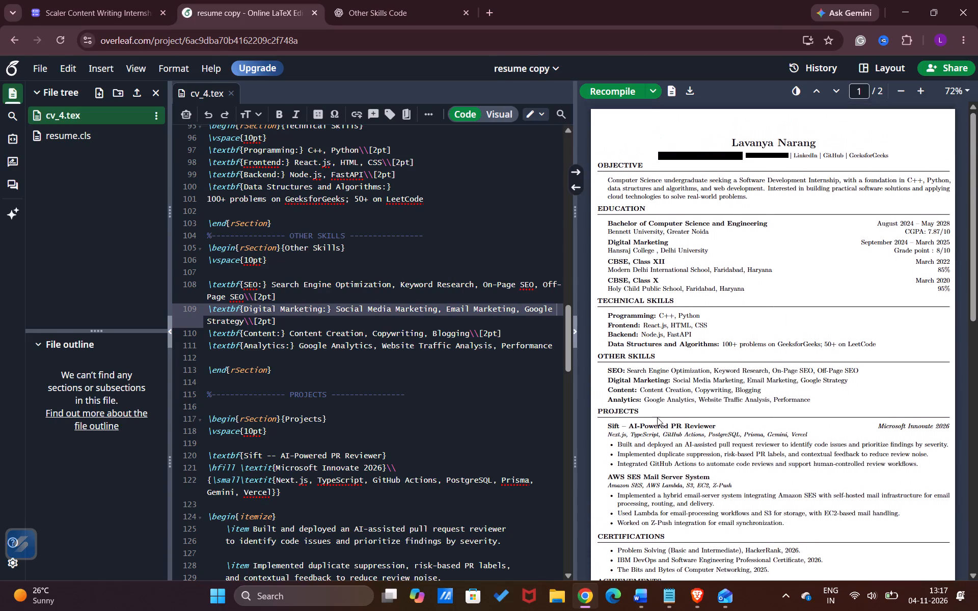
scroll(657, 418, up, 1)
scroll(419, 252, up, 14)
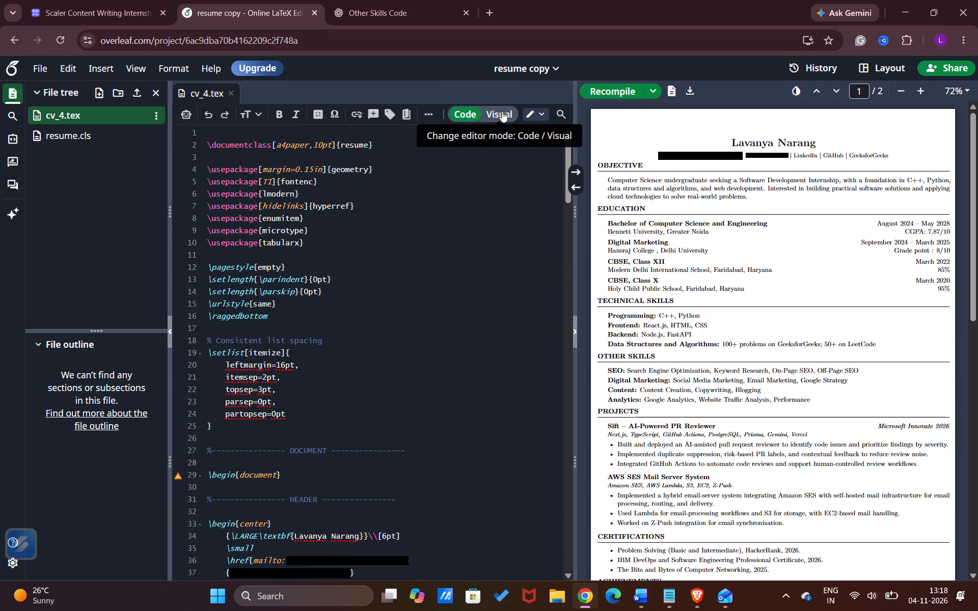
click(322, 143)
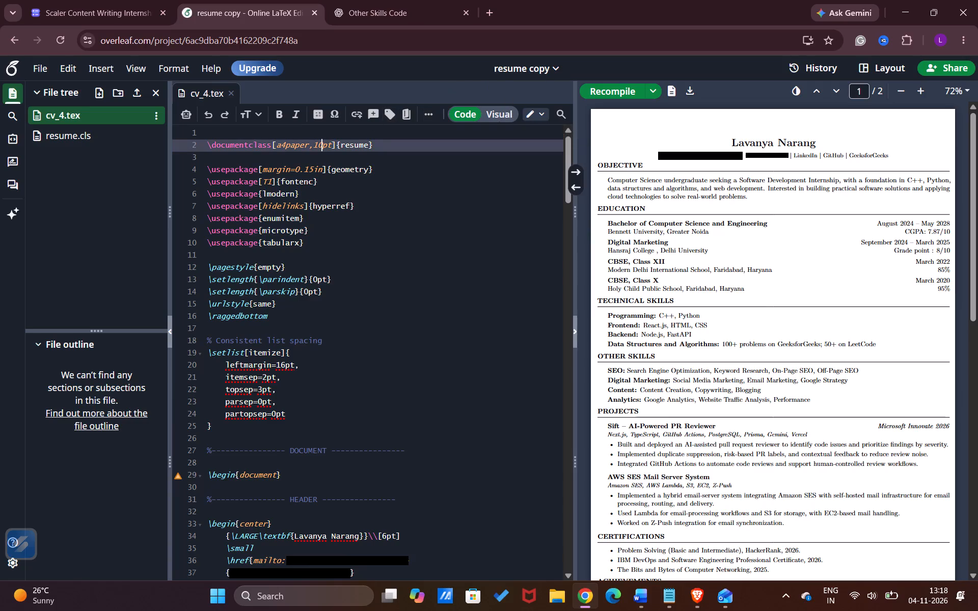
key(BackSpace)
key(BackSpace)
key(6)
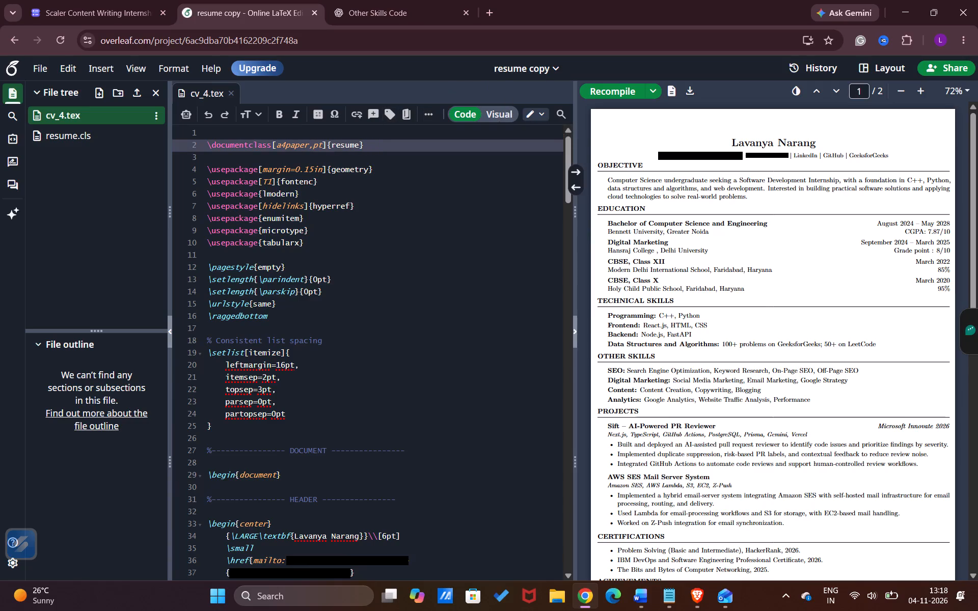
click(611, 85)
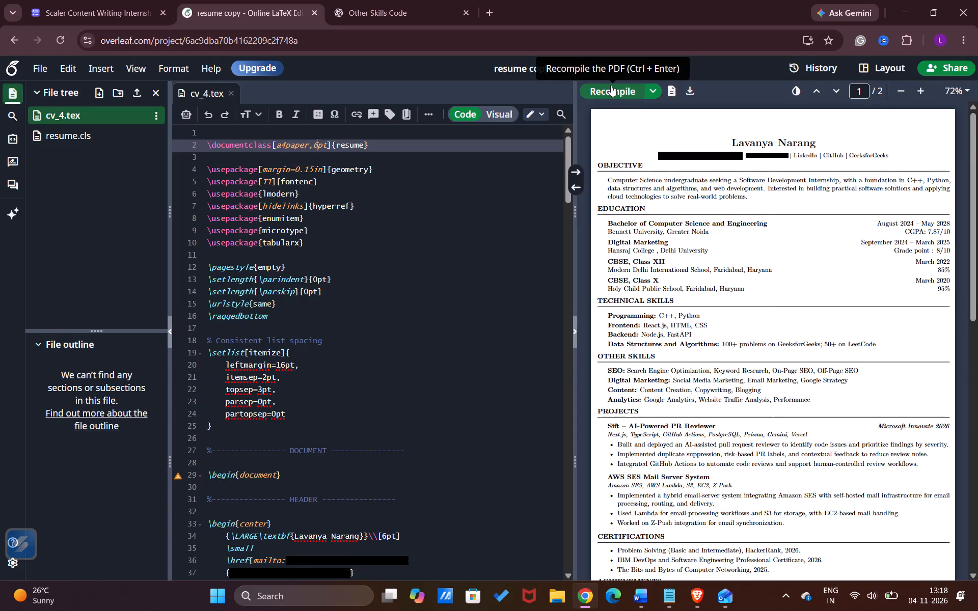
scroll(699, 285, down, 4)
scroll(699, 285, up, 3)
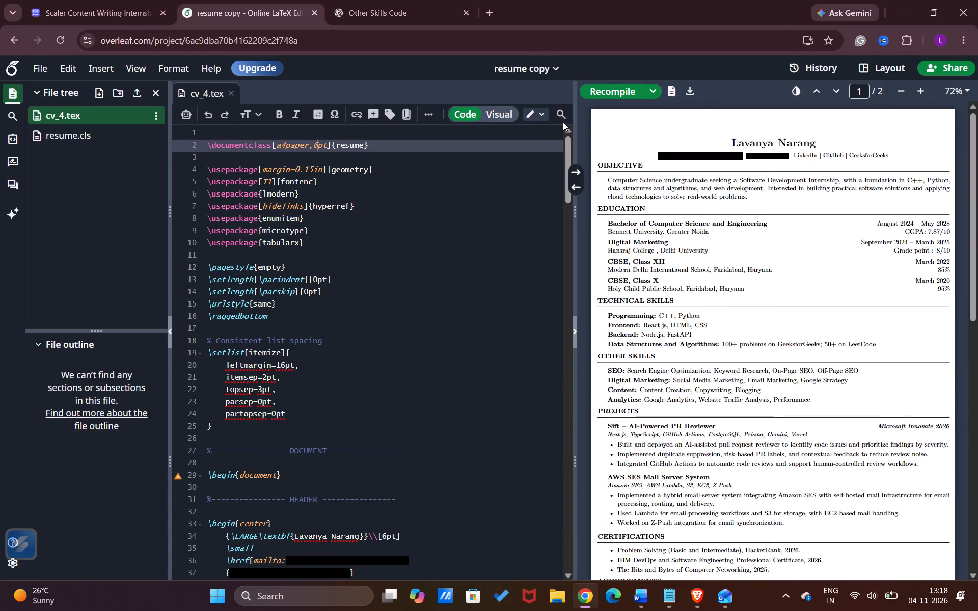
Switch cv_4.tex to the Visual editor and examine the preamble and header code for layout and spacing settings.
click(503, 110)
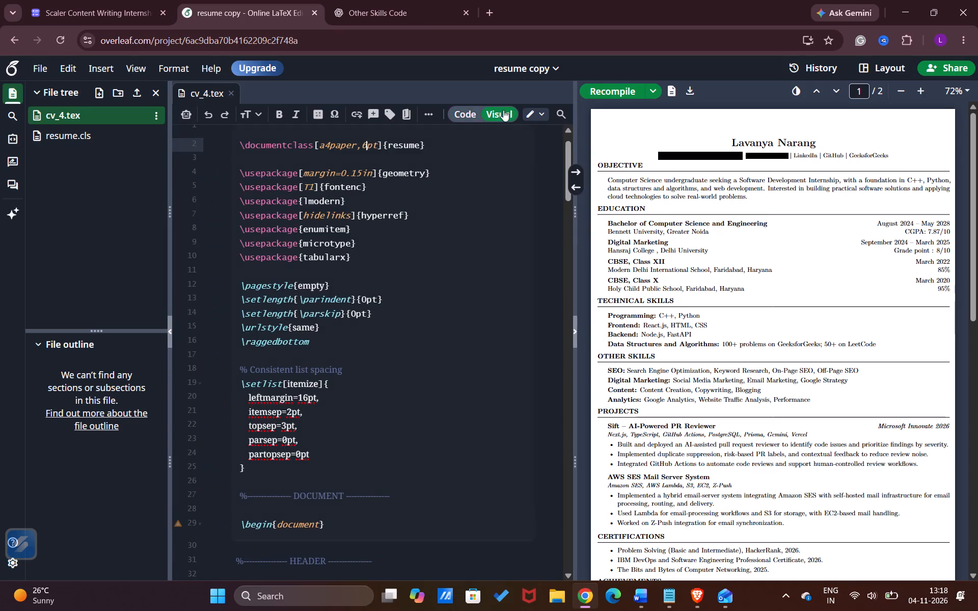
scroll(451, 177, up, 7)
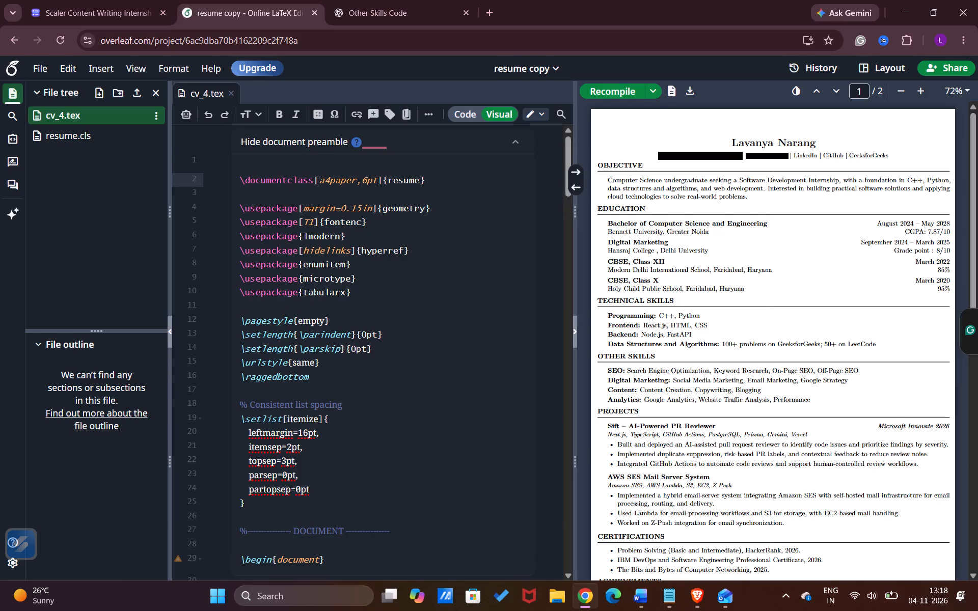
scroll(383, 421, down, 3)
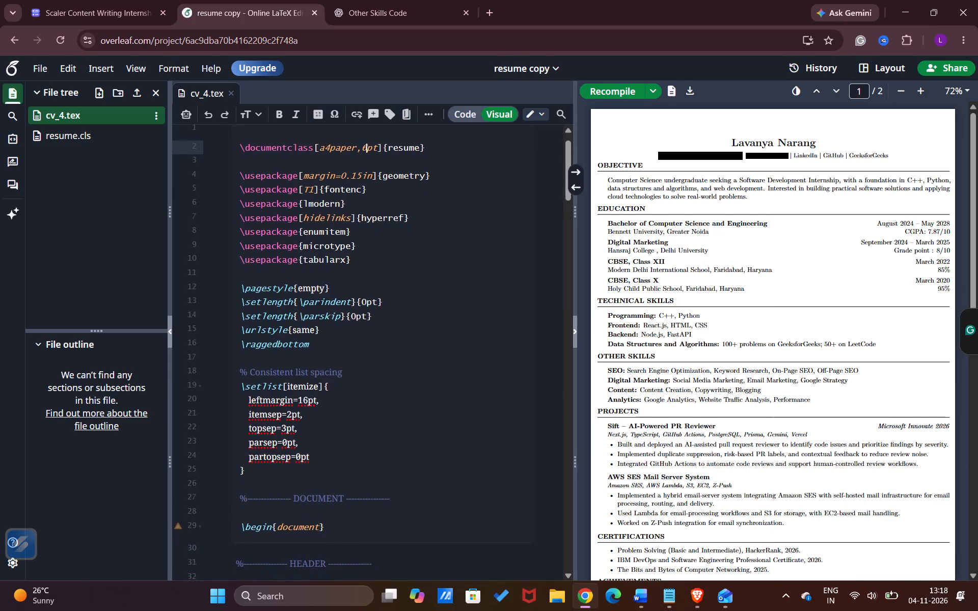
scroll(383, 421, down, 2)
scroll(383, 421, right, 1)
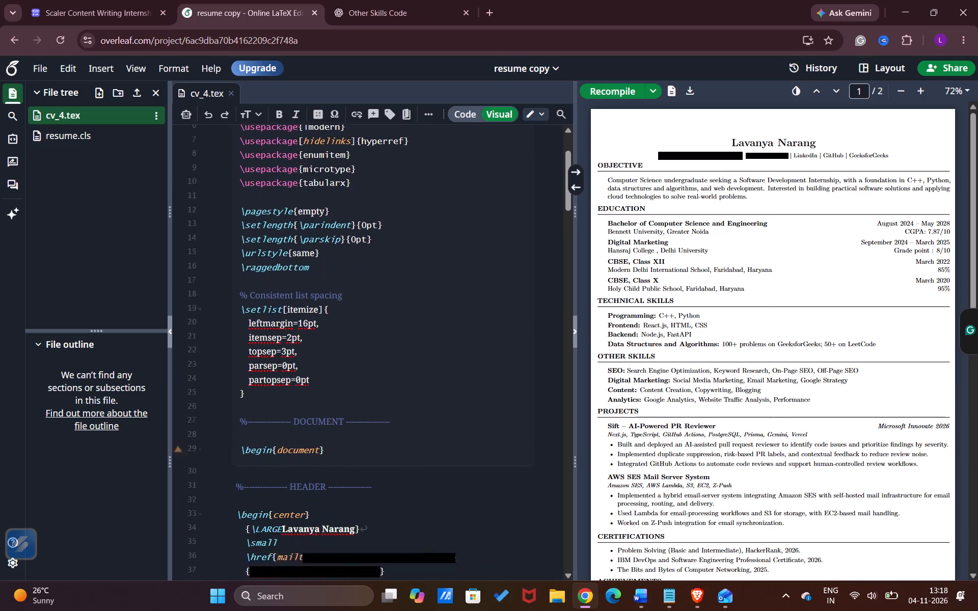
scroll(383, 421, right, 3)
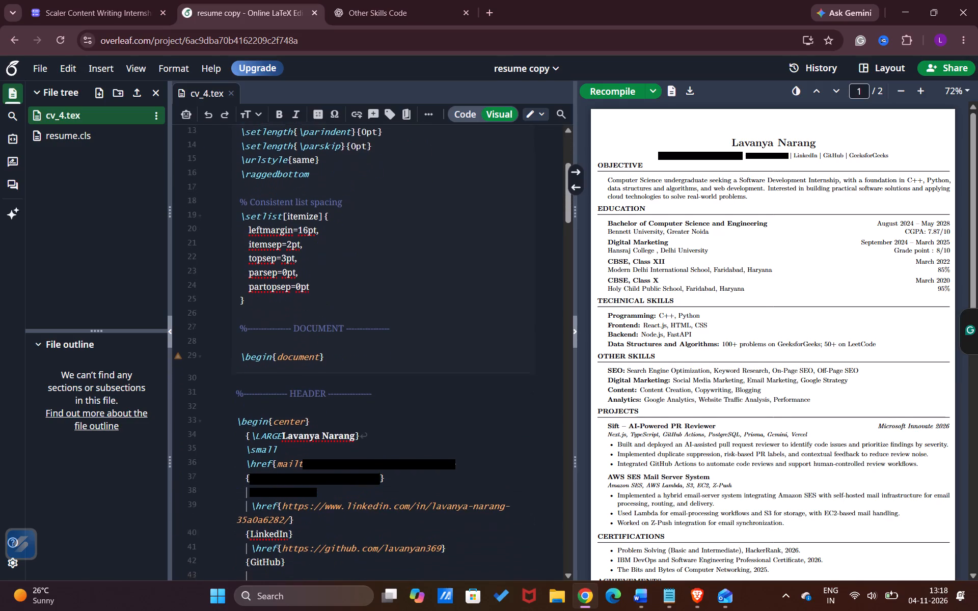
scroll(383, 421, right, 2)
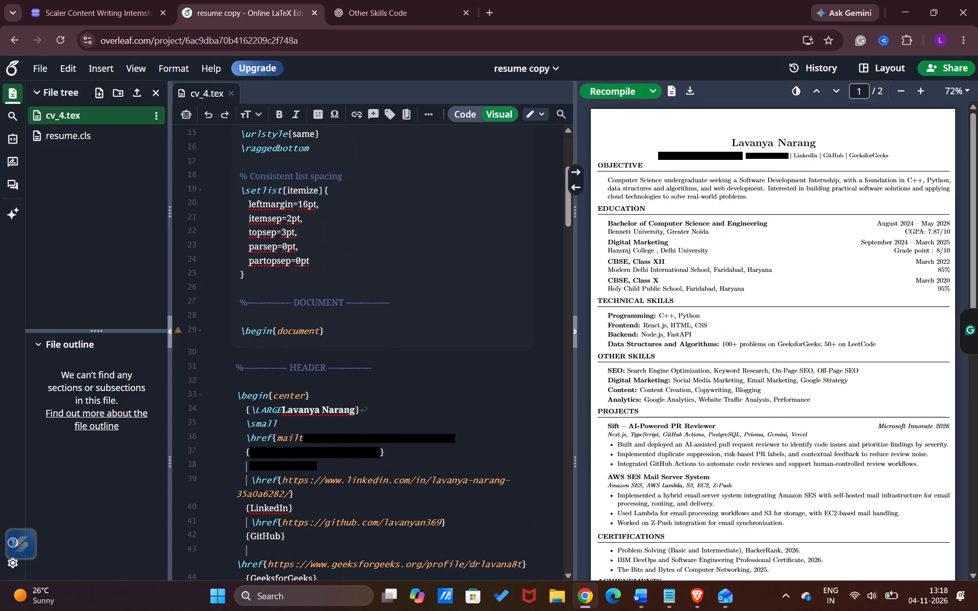
scroll(383, 421, right, 2)
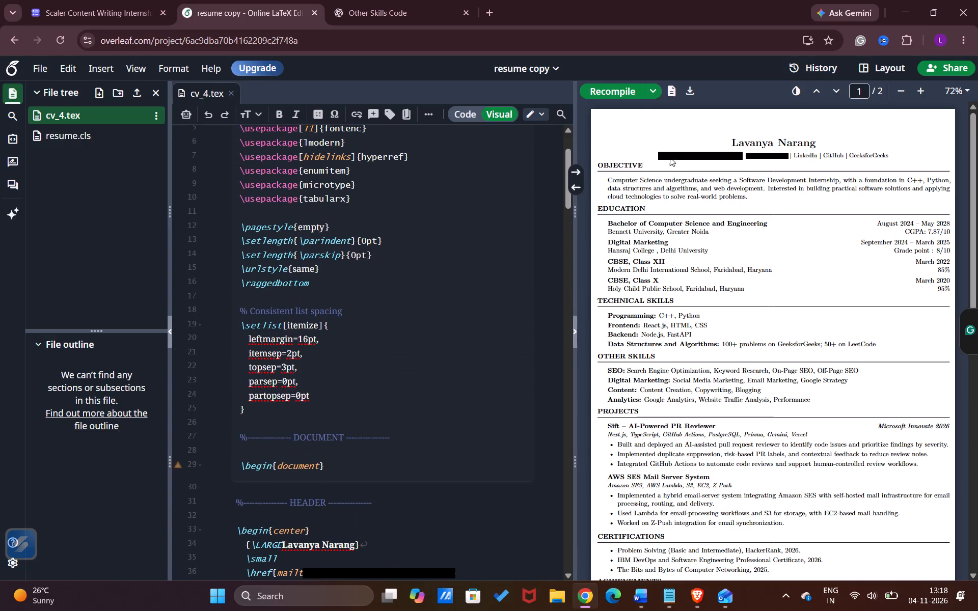
click(666, 130)
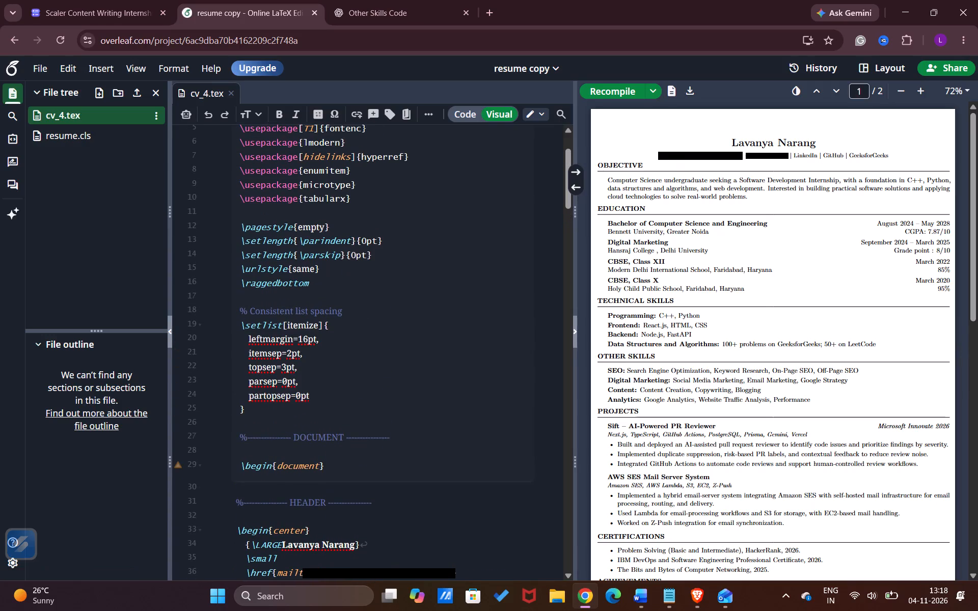
Set leftmargin in the \setlist[itemize] block to 5pt and recompile the PDF.
click(308, 339)
key(BackSpace)
key(BackSpace)
key(5)
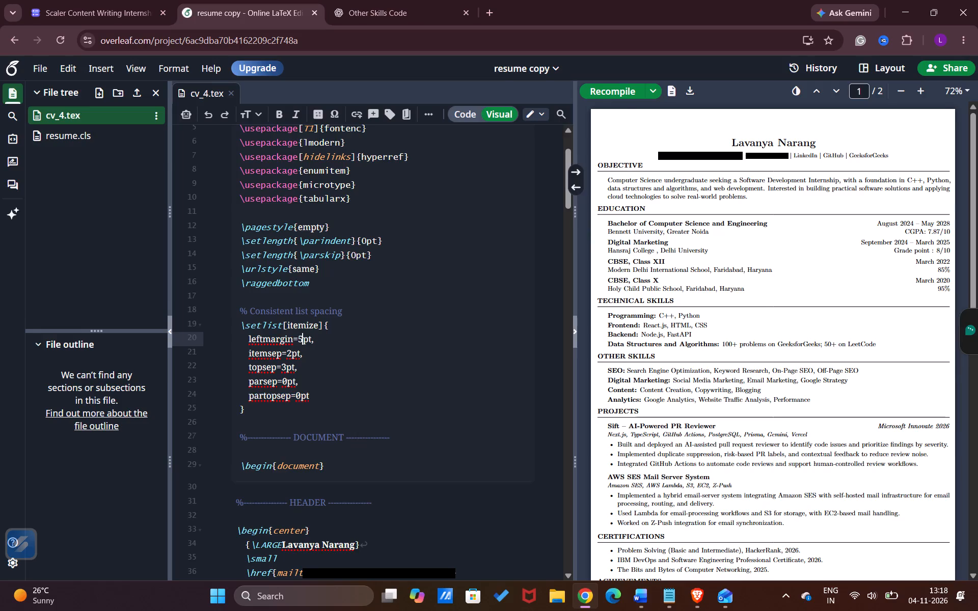
click(617, 93)
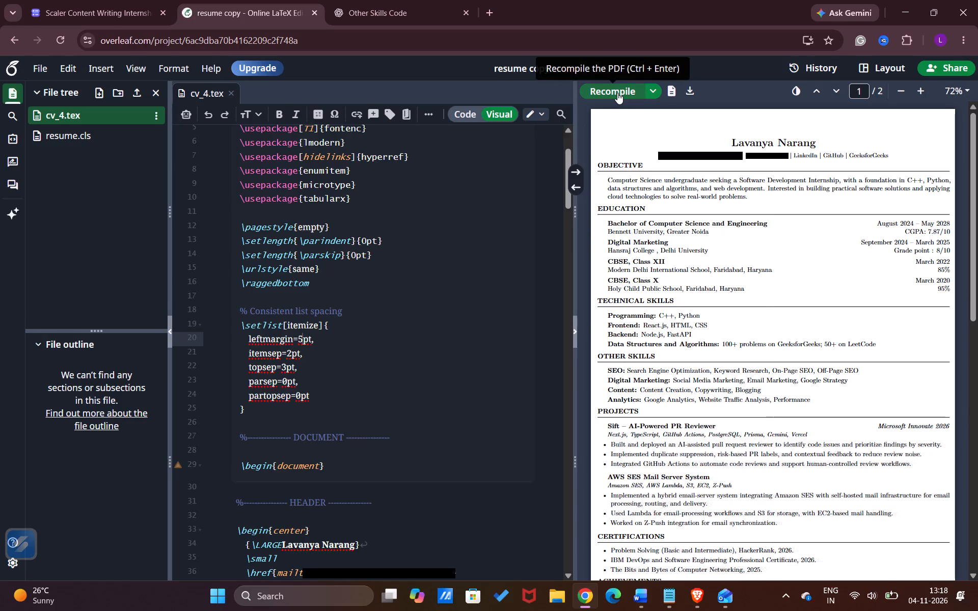
click(617, 93)
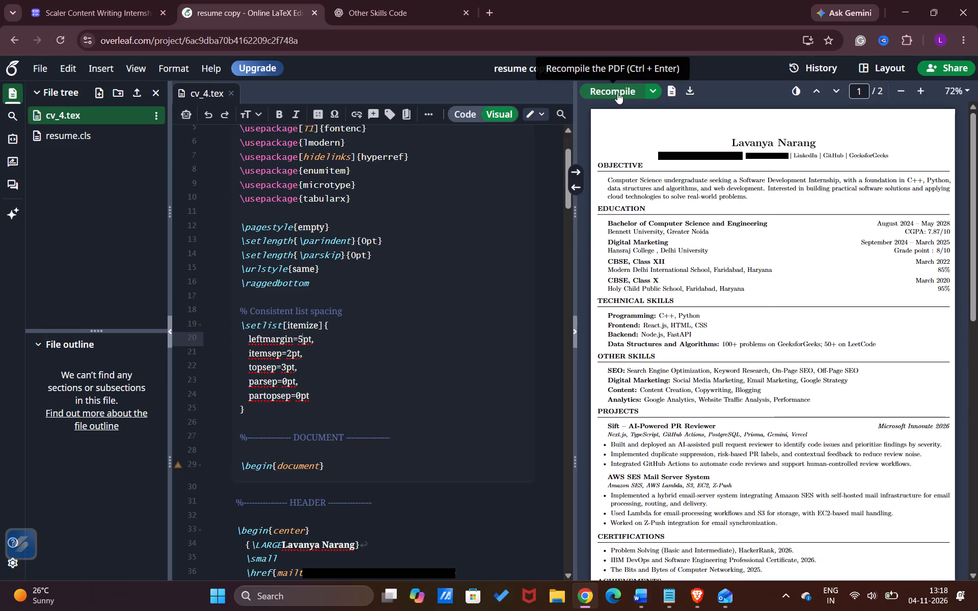
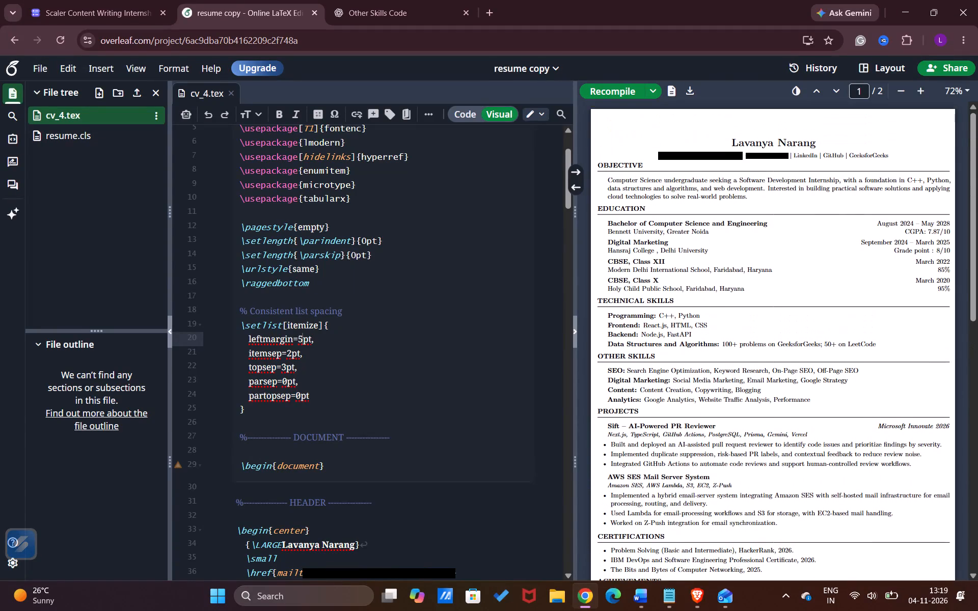
Locate the header code for the résumé's name, return cv_4.tex to the Code editor, and examine the preamble for top-spacing settings.
double_click(744, 132)
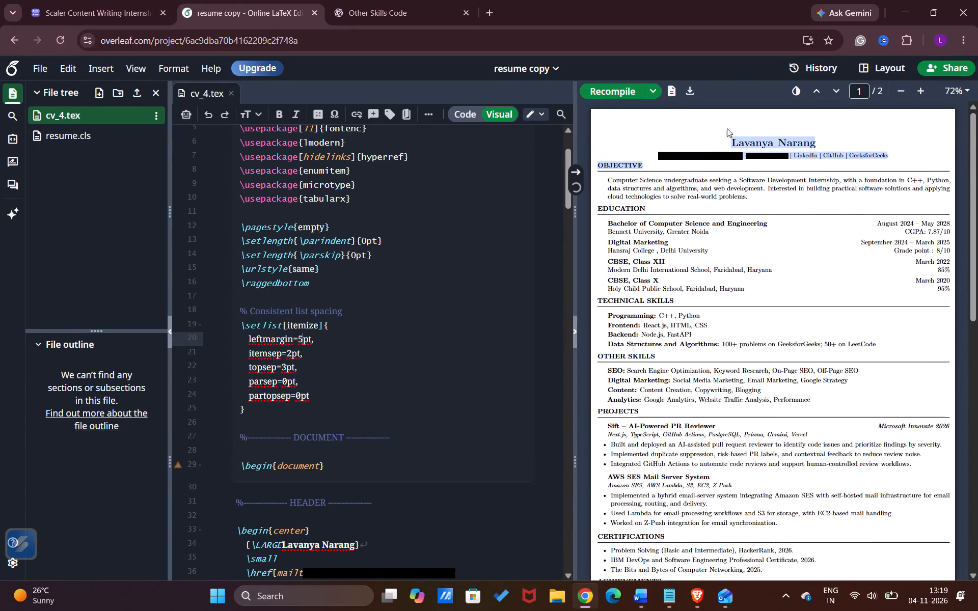
click(713, 128)
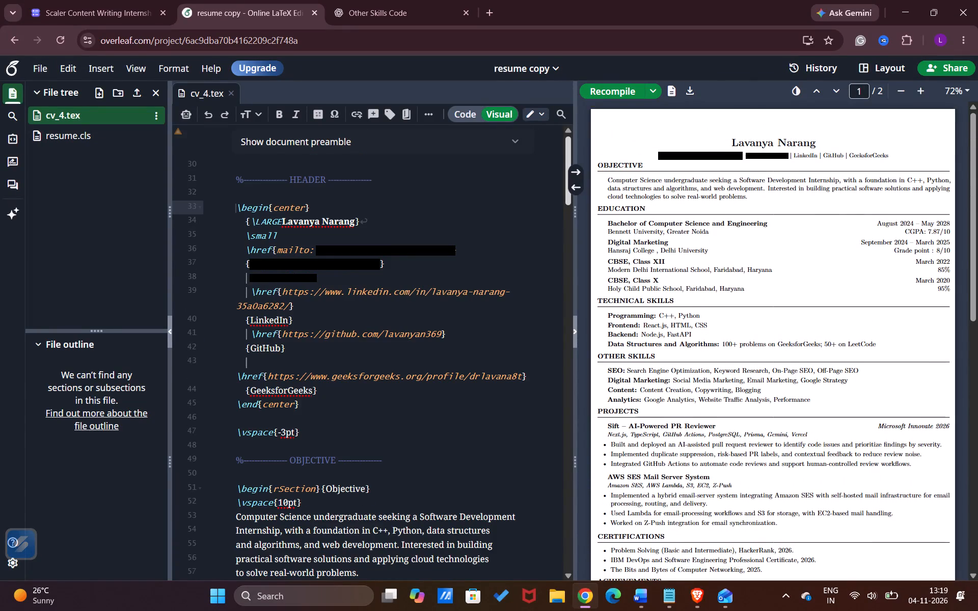
scroll(482, 264, up, 1)
click(478, 186)
scroll(478, 186, up, 1)
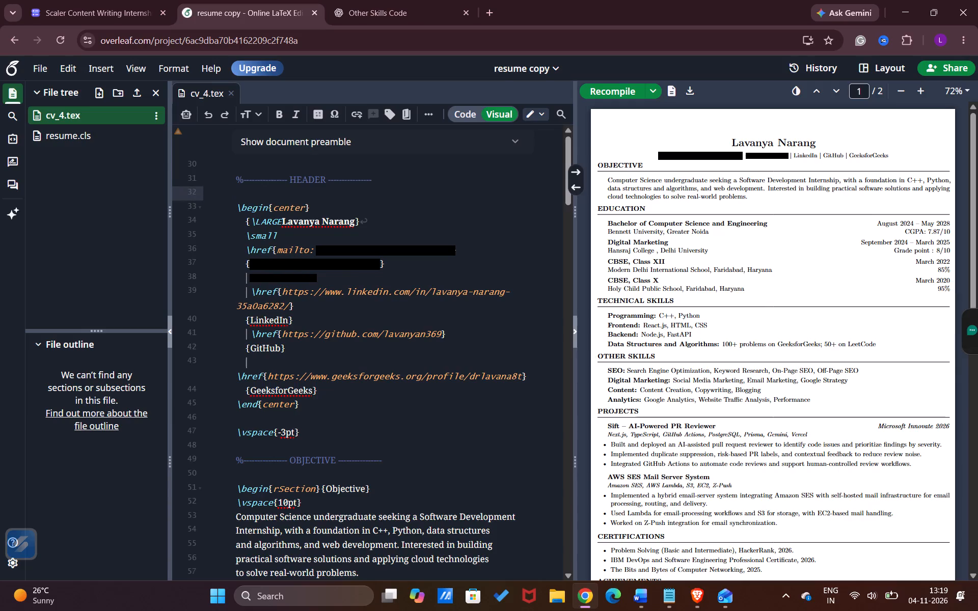
scroll(478, 186, up, 3)
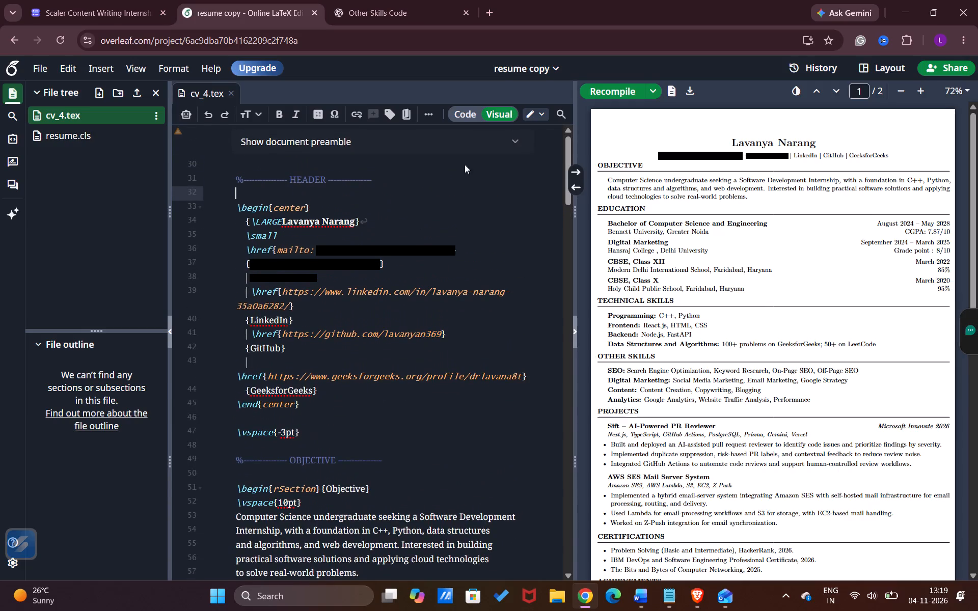
click(464, 112)
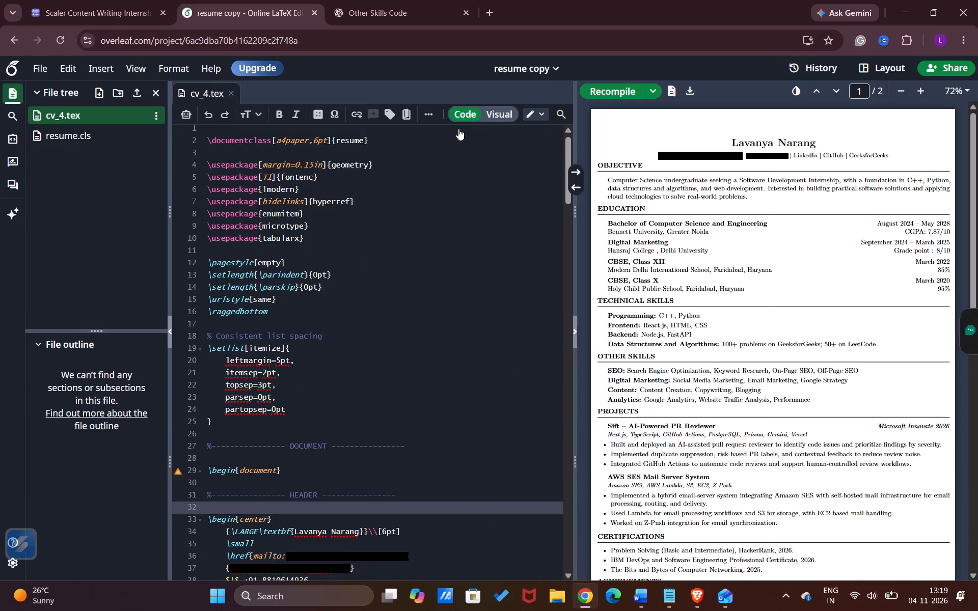
scroll(450, 288, up, 1)
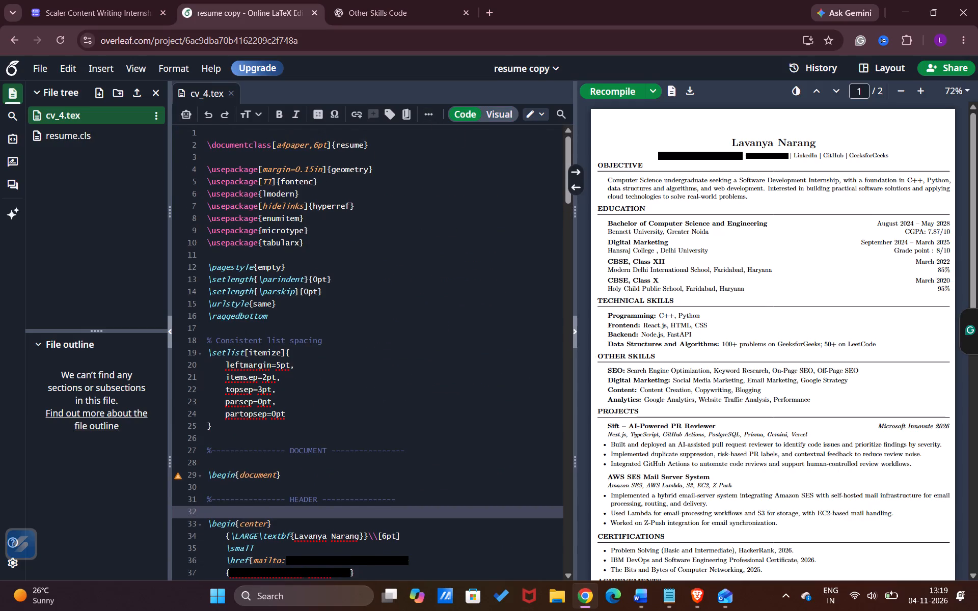
scroll(450, 288, up, 1)
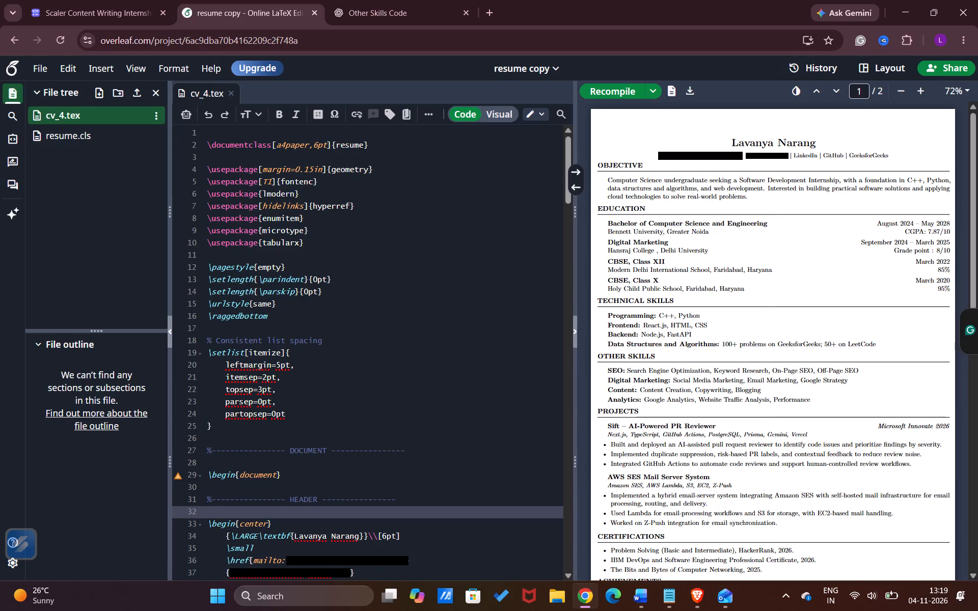
scroll(450, 288, up, 1)
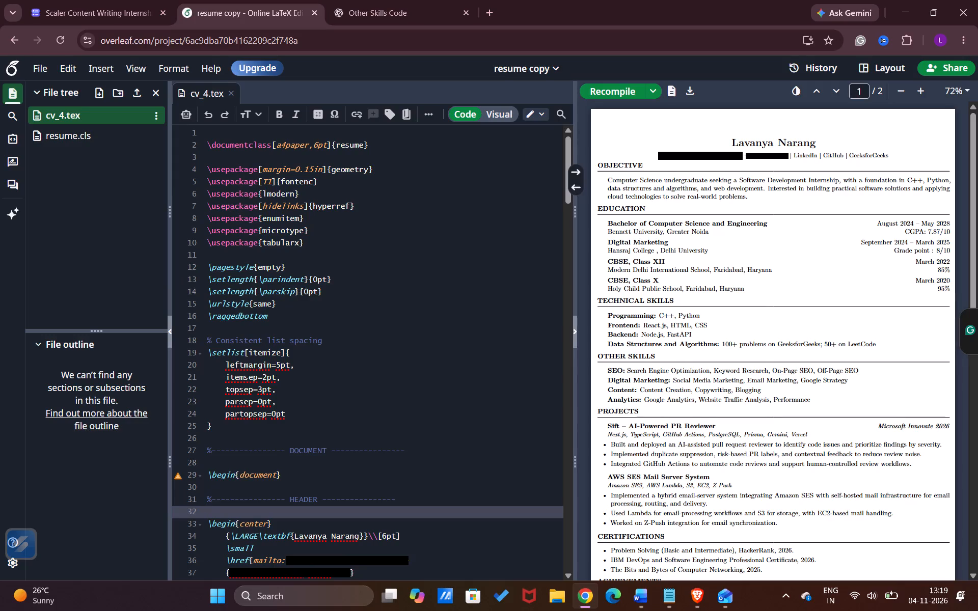
key(Print)
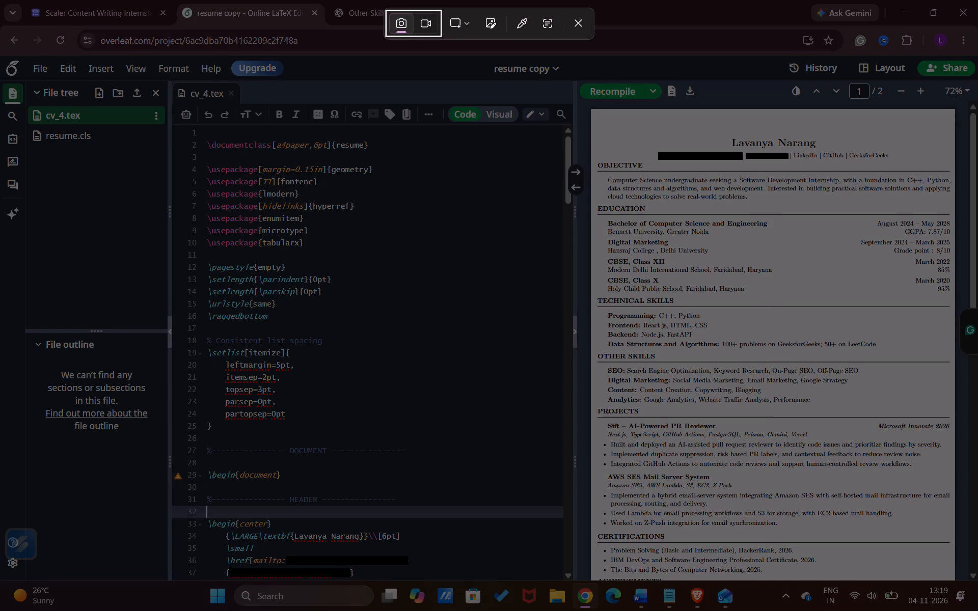
drag(582, 105, 977, 375)
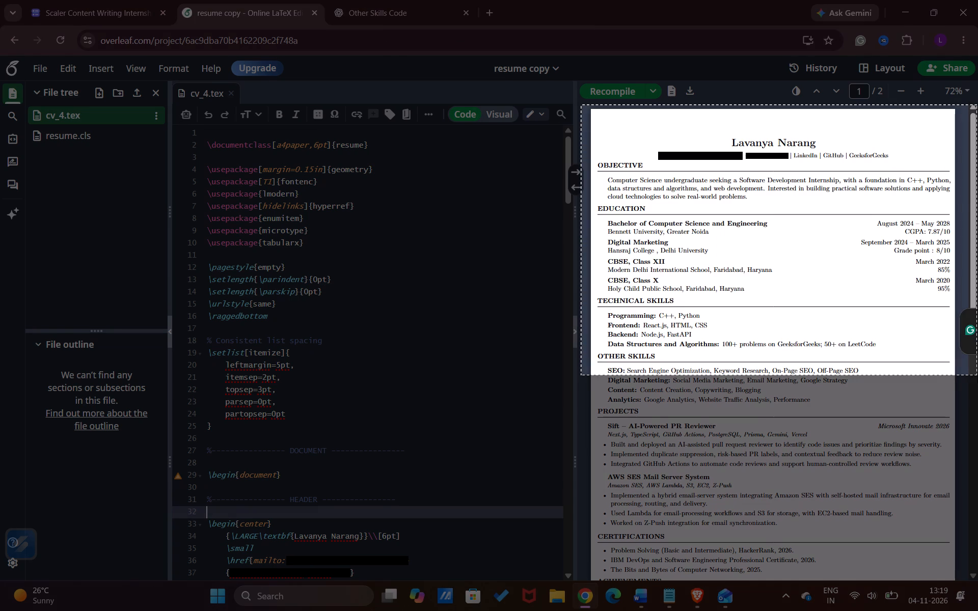
drag(977, 375, 961, 375)
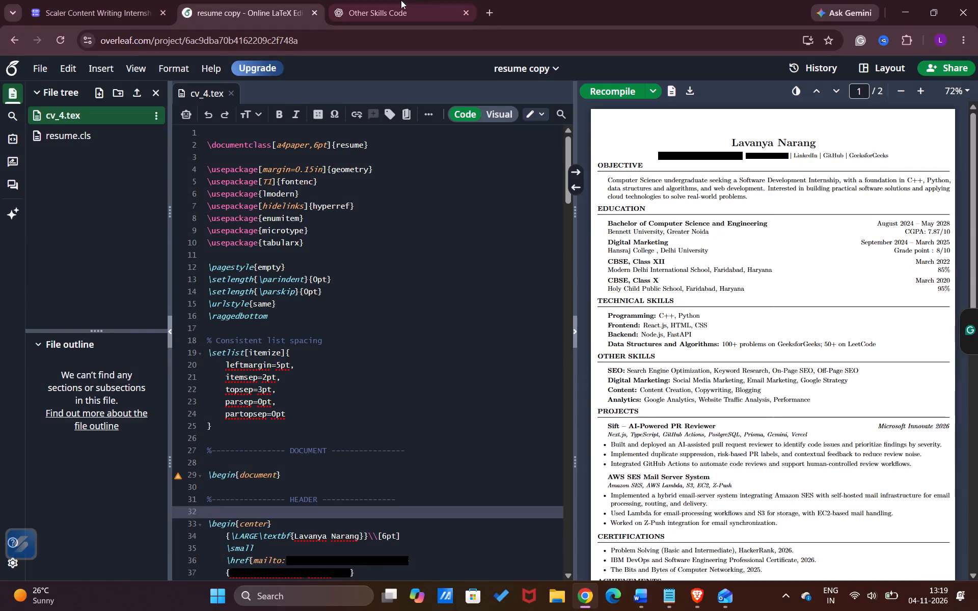
click(401, 0)
click(422, 552)
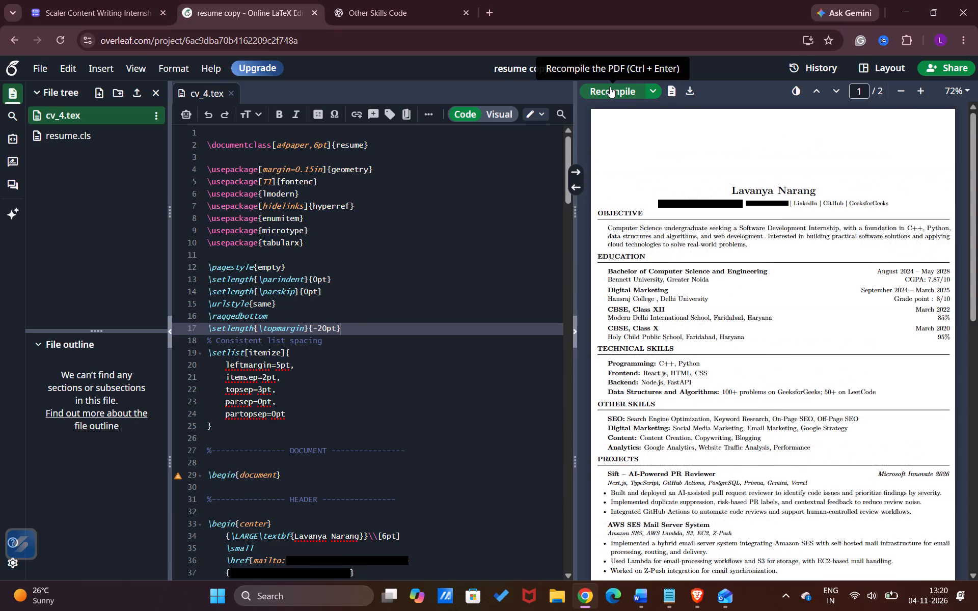
Set the \topmargin length in cv_4.tex to 2pt, recompile, and check both pages of the PDF preview.
click(319, 328)
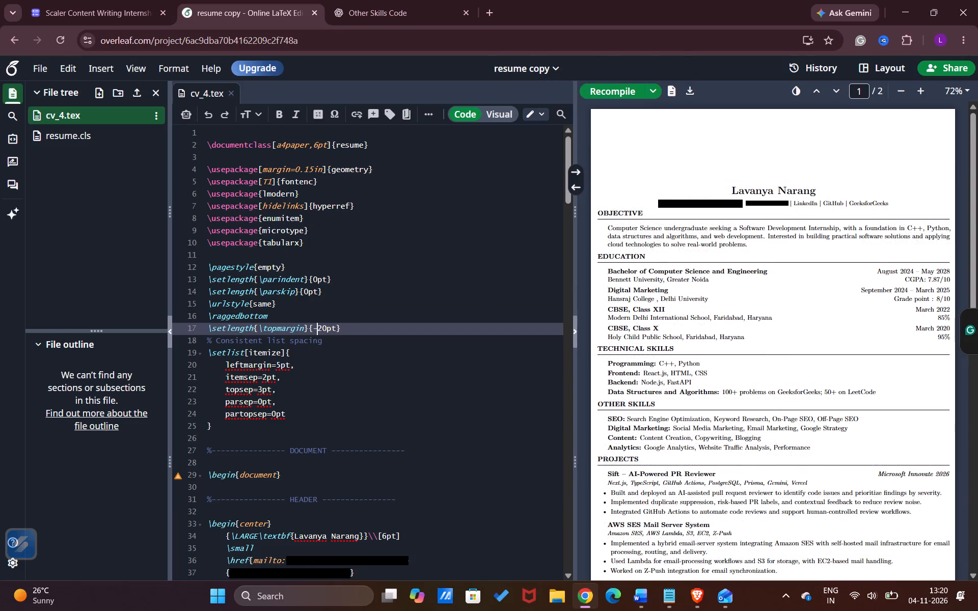
click(326, 328)
key(BackSpace)
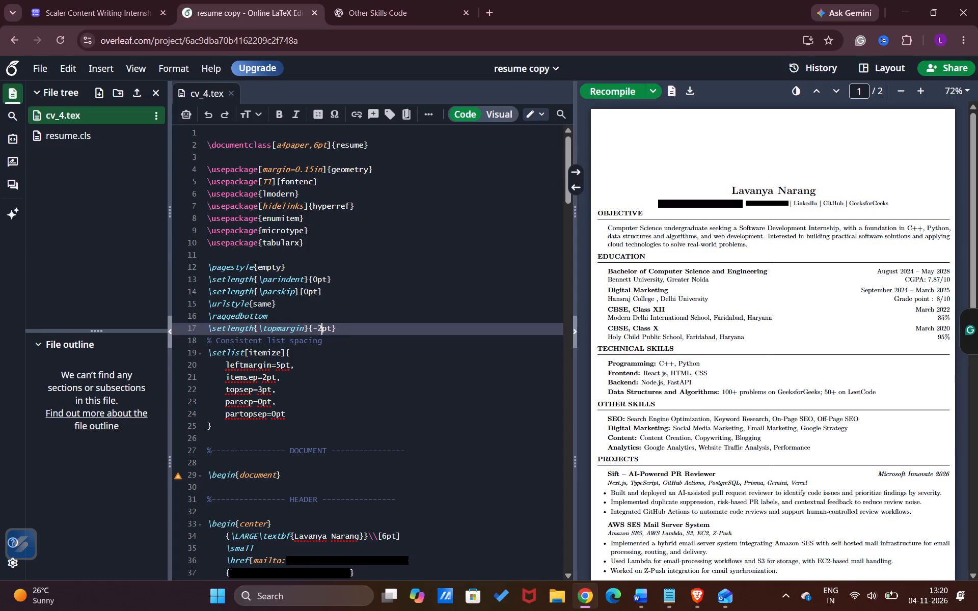
key(BackSpace)
key(BackSpace)
key(2)
click(612, 92)
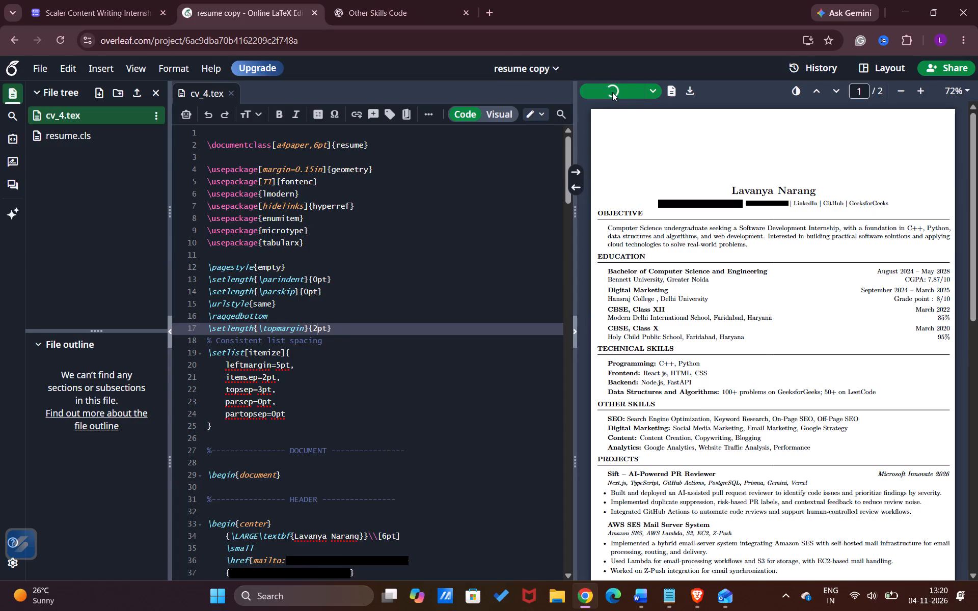
scroll(667, 309, down, 2)
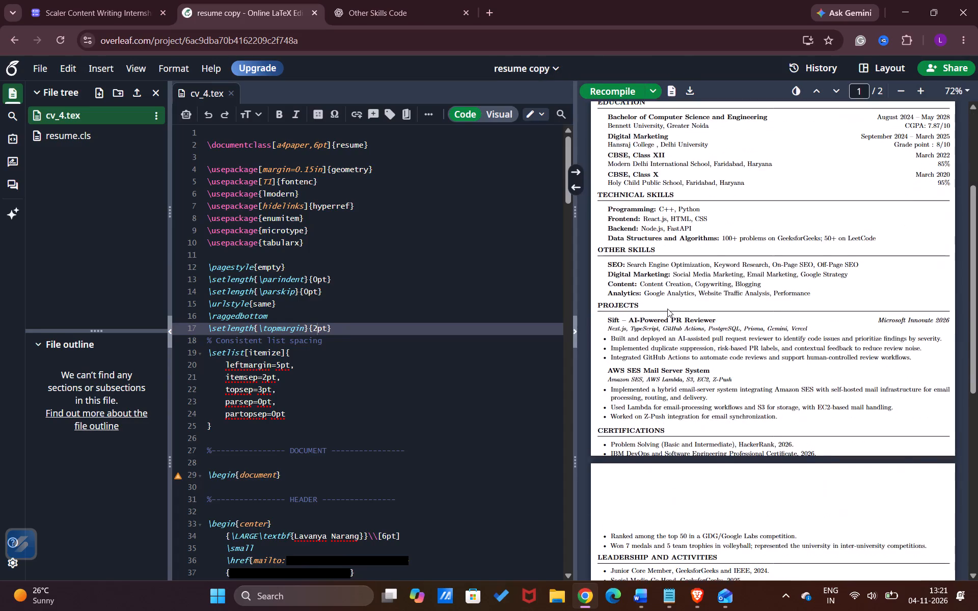
scroll(667, 309, down, 1)
scroll(667, 309, right, 1)
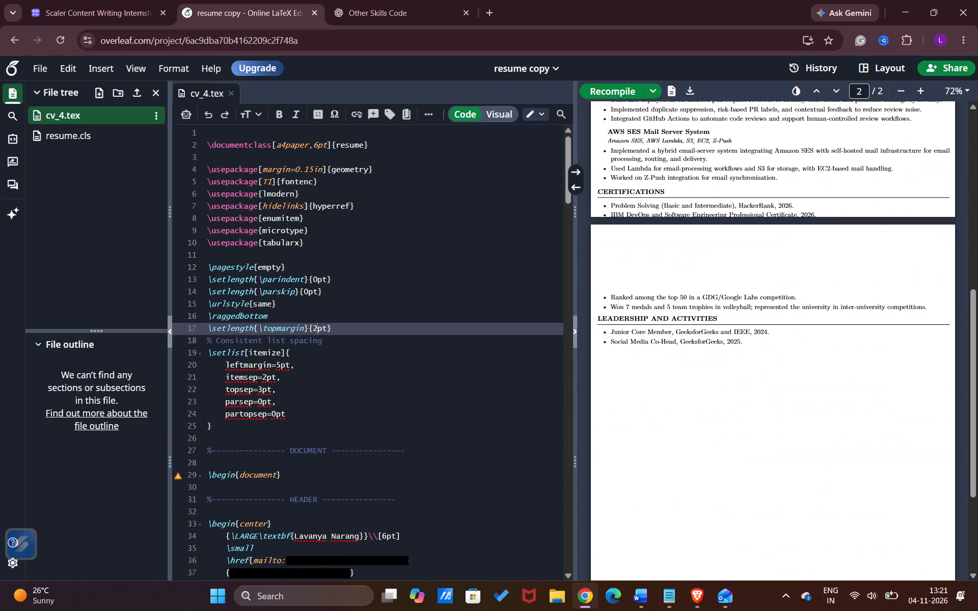
scroll(667, 309, right, 1)
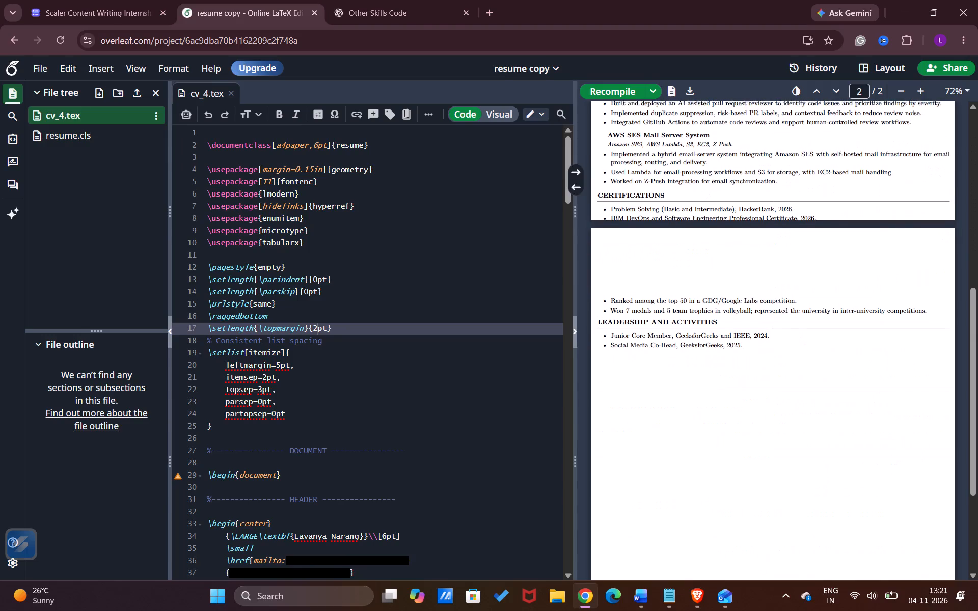
scroll(667, 309, right, 1)
Delete the \setlength{\topmargin}{2pt} line below \raggedbottom in cv_4.tex and recompile the résumé.
drag(335, 327, 268, 330)
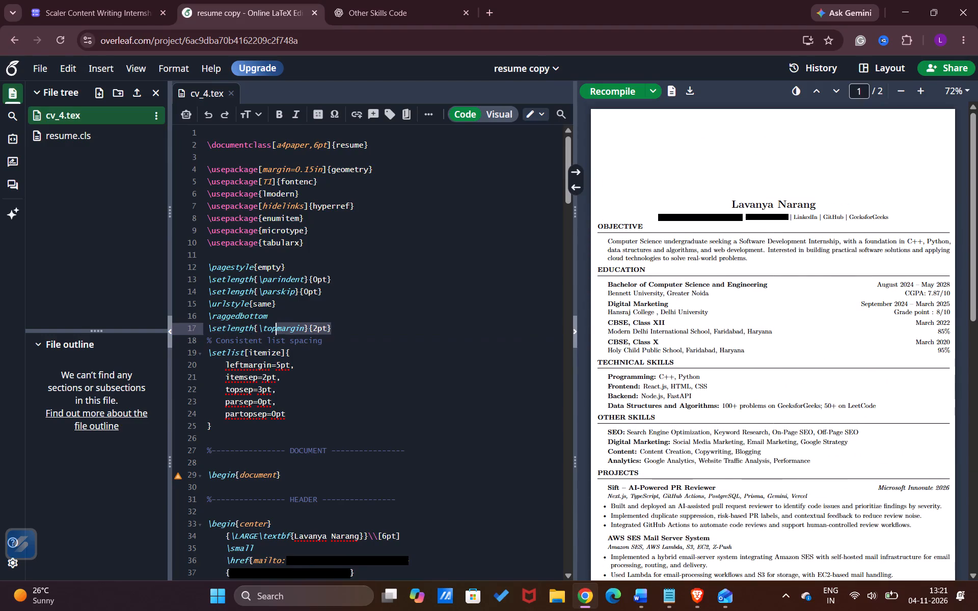
drag(268, 330, 208, 331)
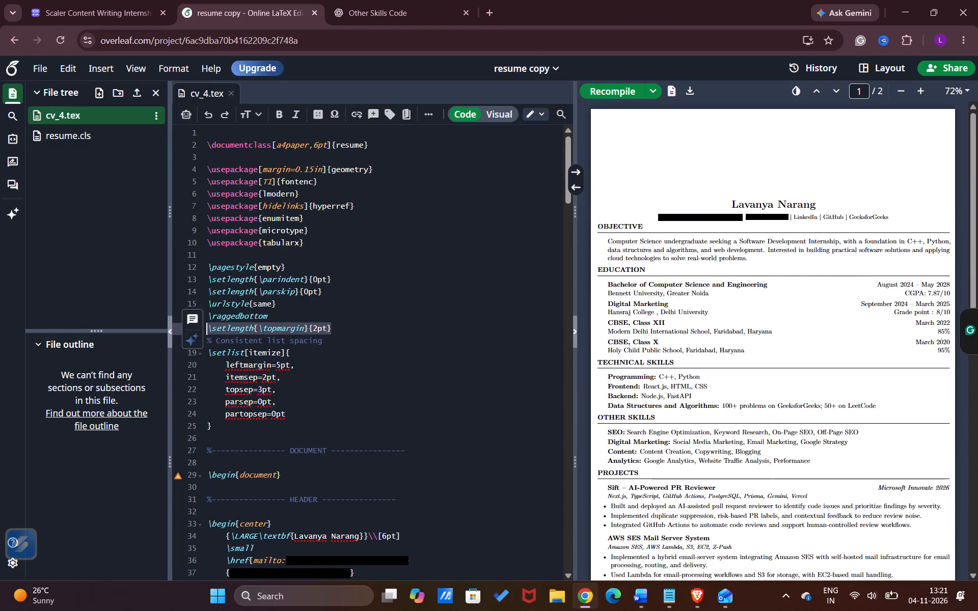
key(BackSpace)
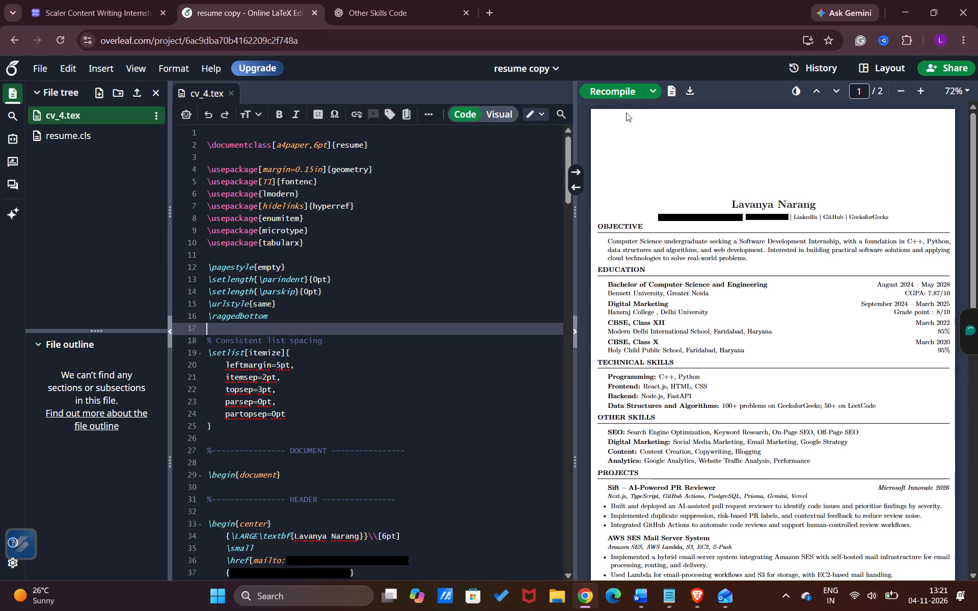
click(622, 91)
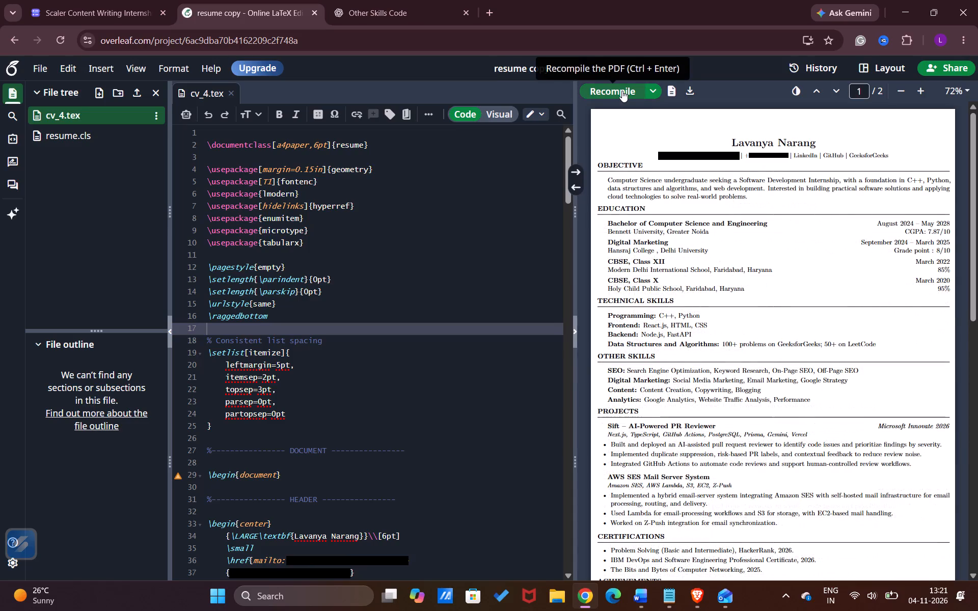
Delete the "Worked on Z-Push integration for email synchronization." item from the AWS SES Mail Server System project in cv_4.tex and recompile.
scroll(712, 259, down, 2)
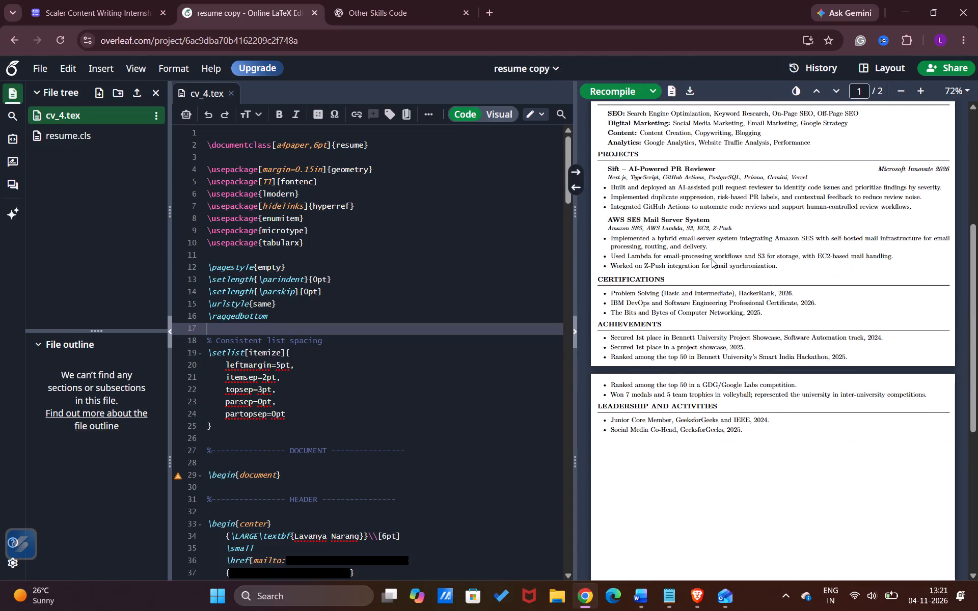
scroll(712, 259, down, 2)
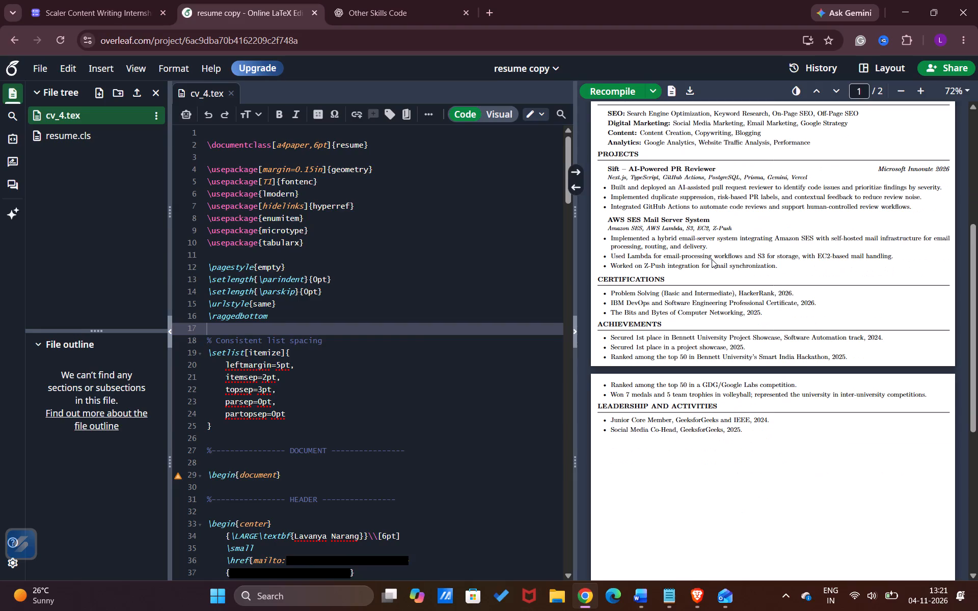
scroll(712, 259, down, 6)
scroll(398, 374, down, 3)
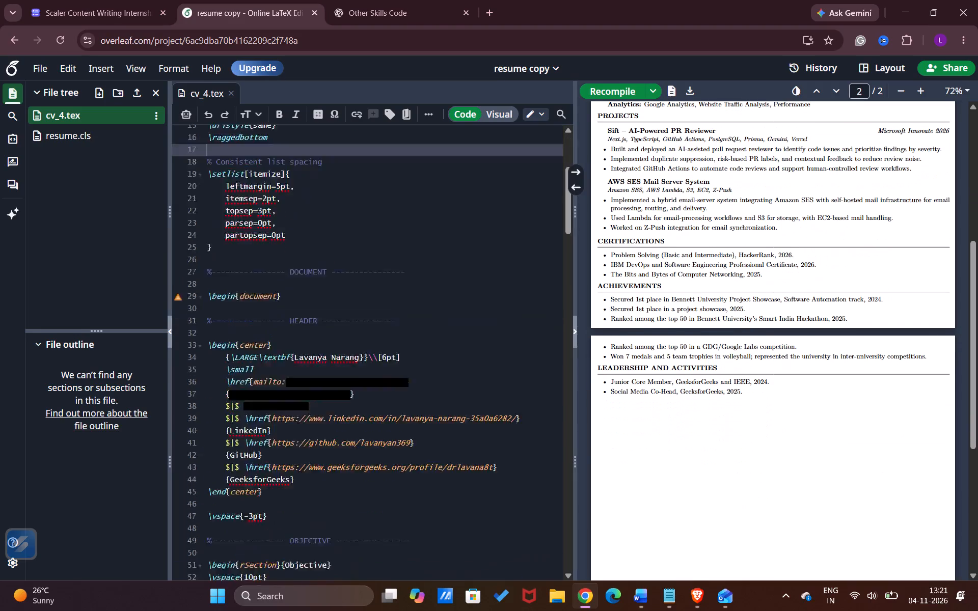
scroll(398, 374, down, 6)
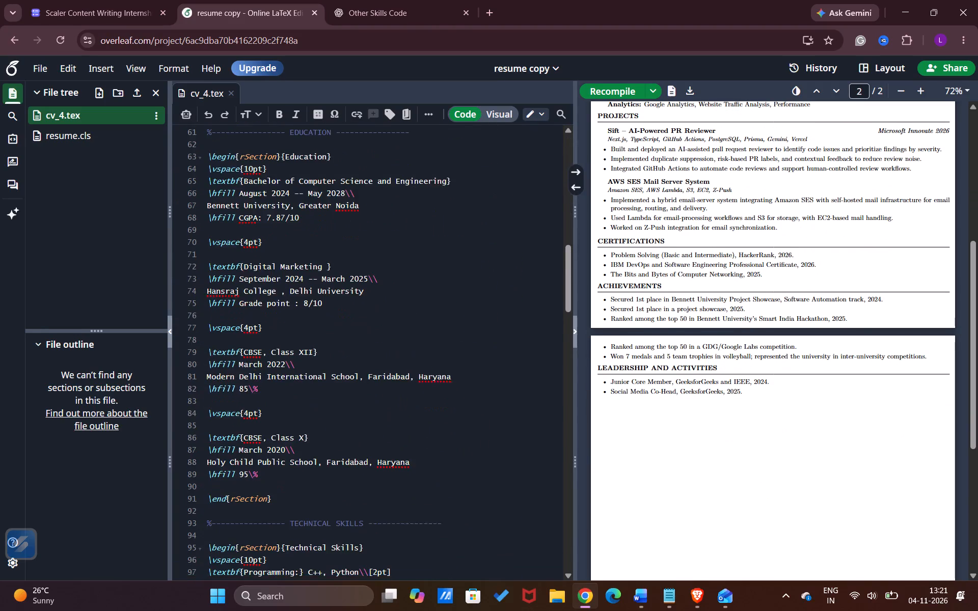
scroll(398, 374, down, 8)
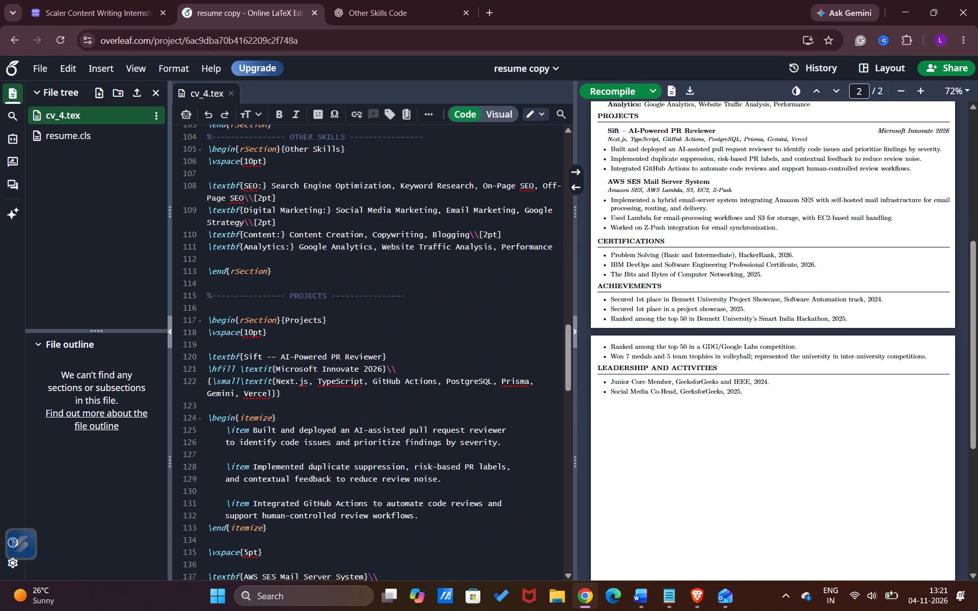
scroll(398, 374, down, 3)
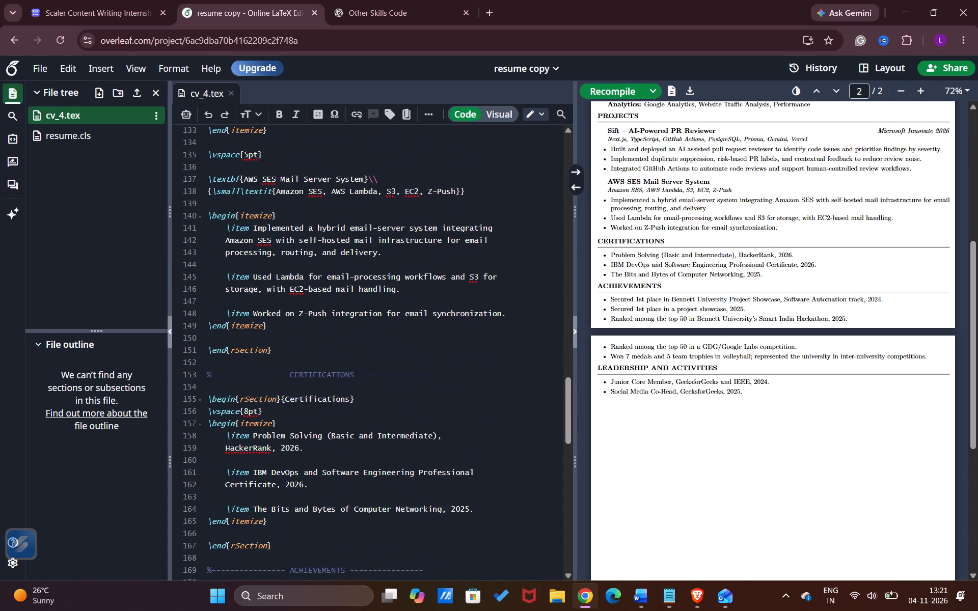
scroll(398, 374, down, 2)
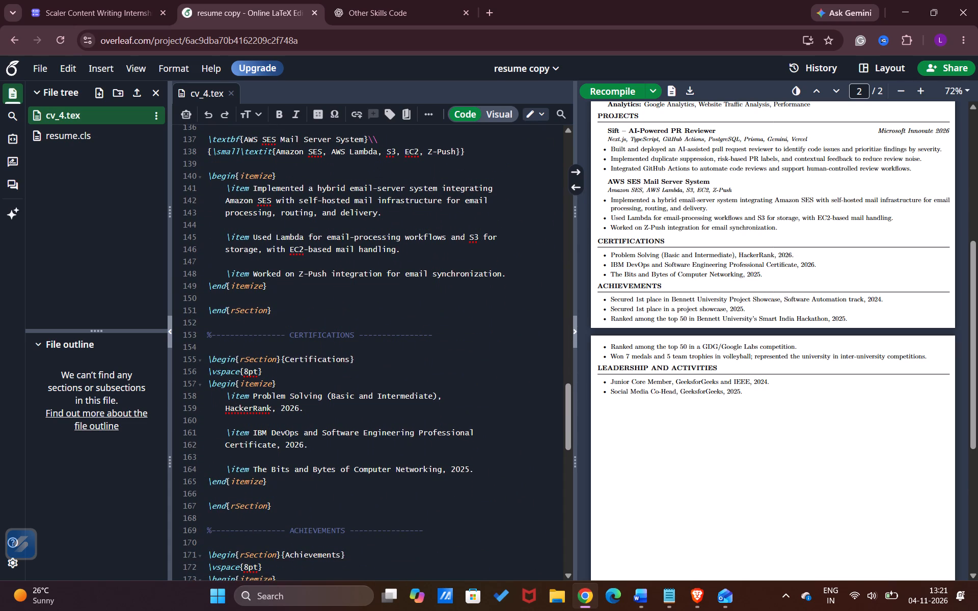
drag(509, 273, 229, 266)
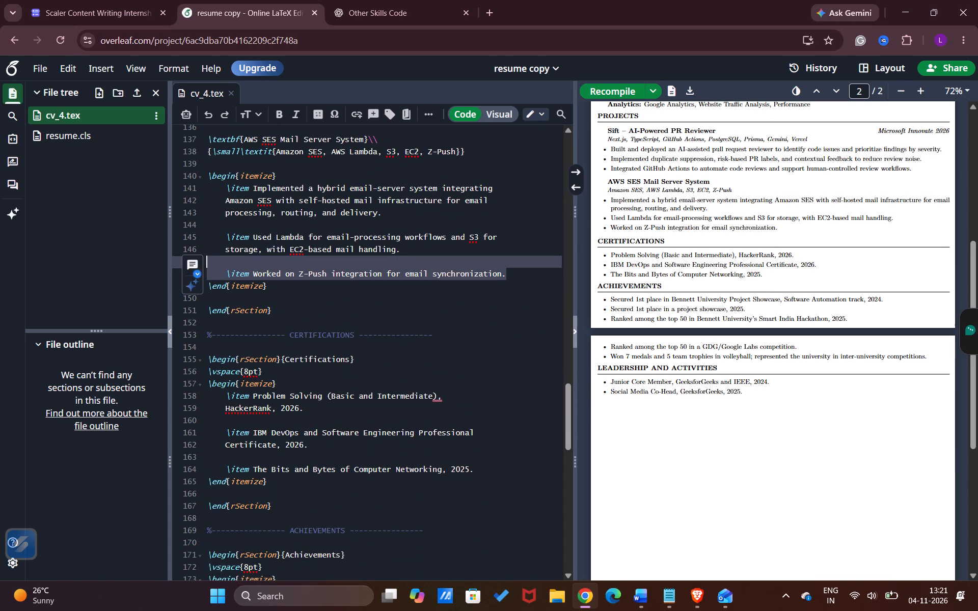
key(BackSpace)
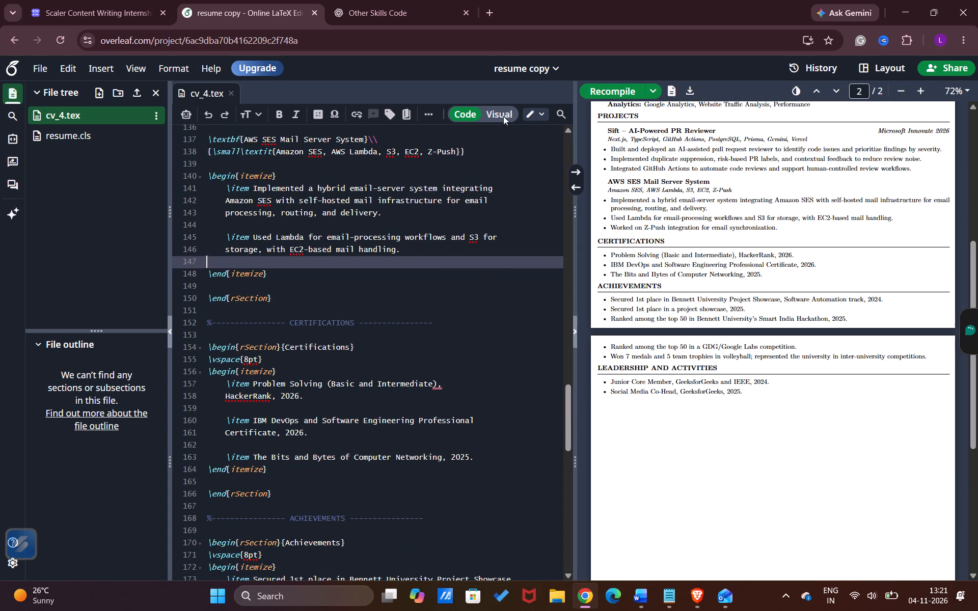
click(622, 87)
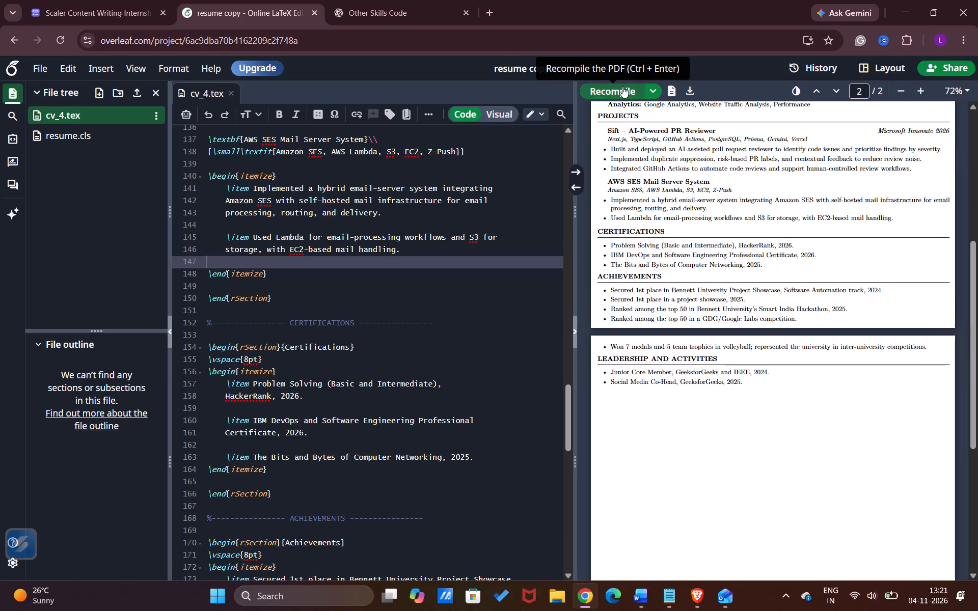
Review the recompiled résumé preview from the header to Leadership and Activities, checking the spacing and the page break.
scroll(754, 230, up, 3)
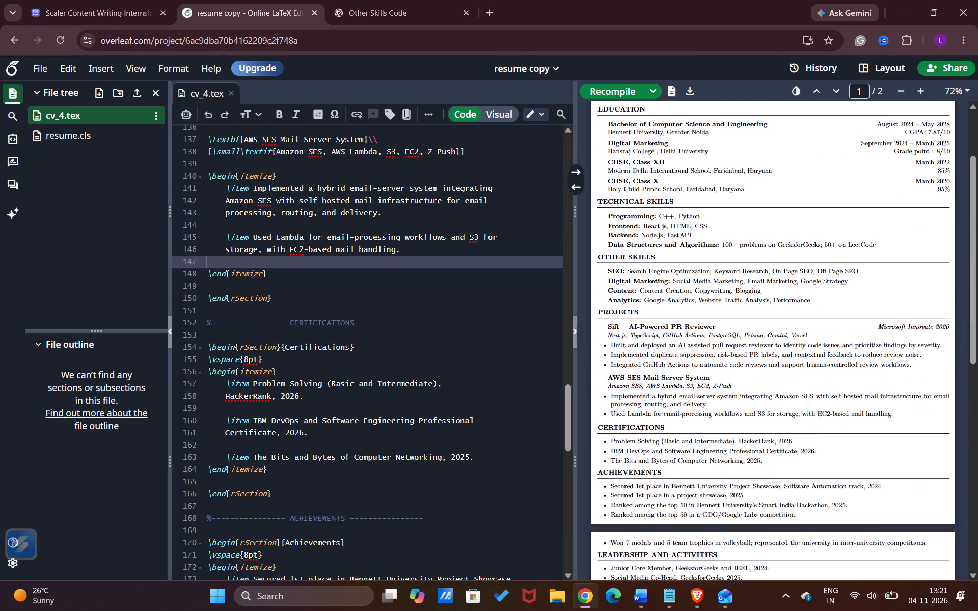
scroll(754, 230, up, 1)
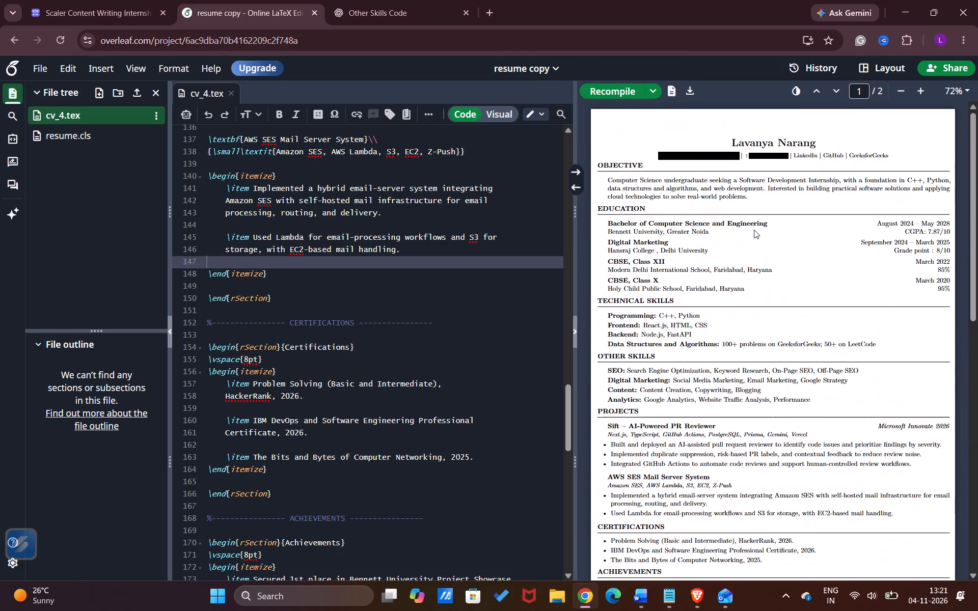
scroll(754, 230, down, 2)
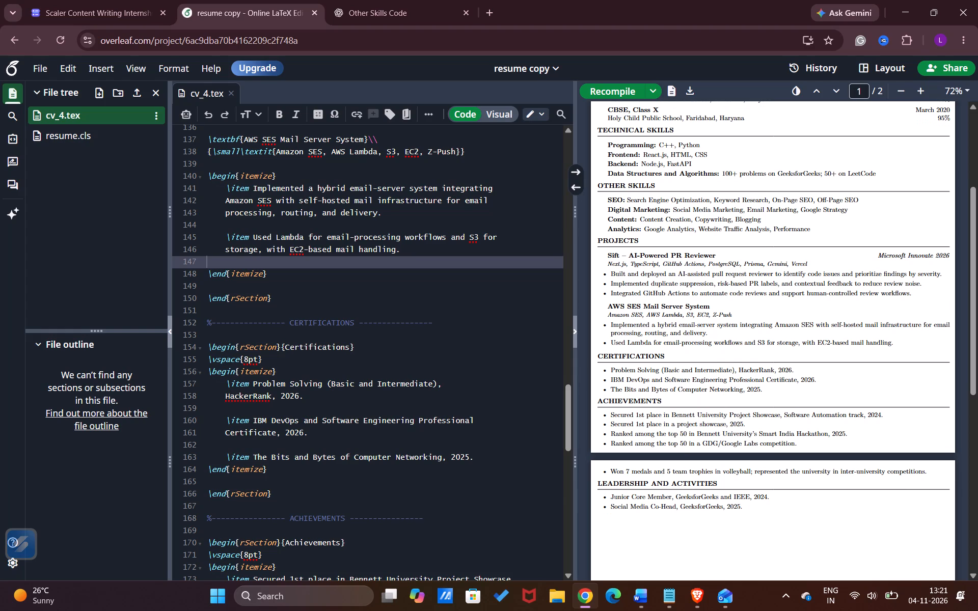
scroll(754, 230, down, 1)
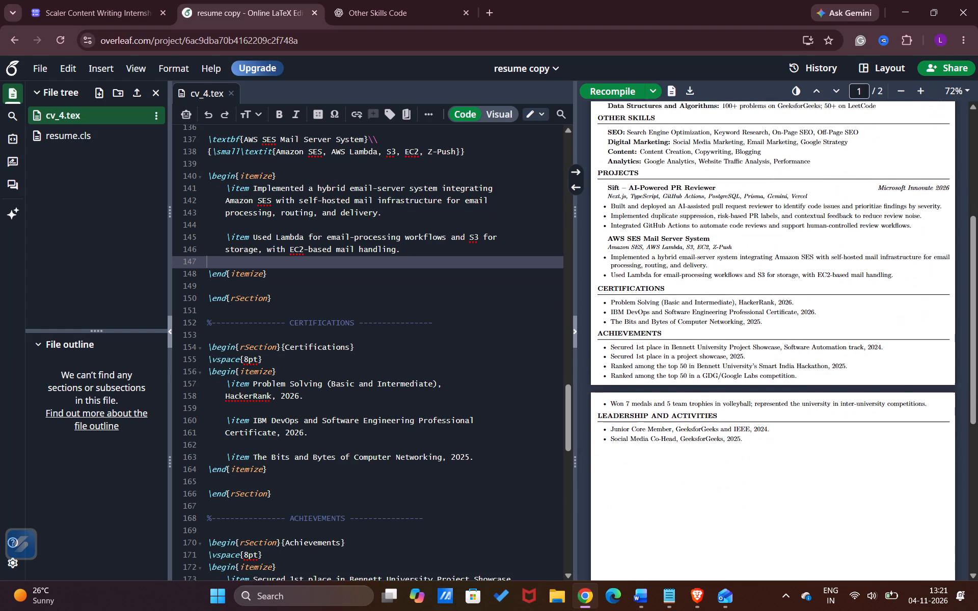
scroll(754, 230, down, 1)
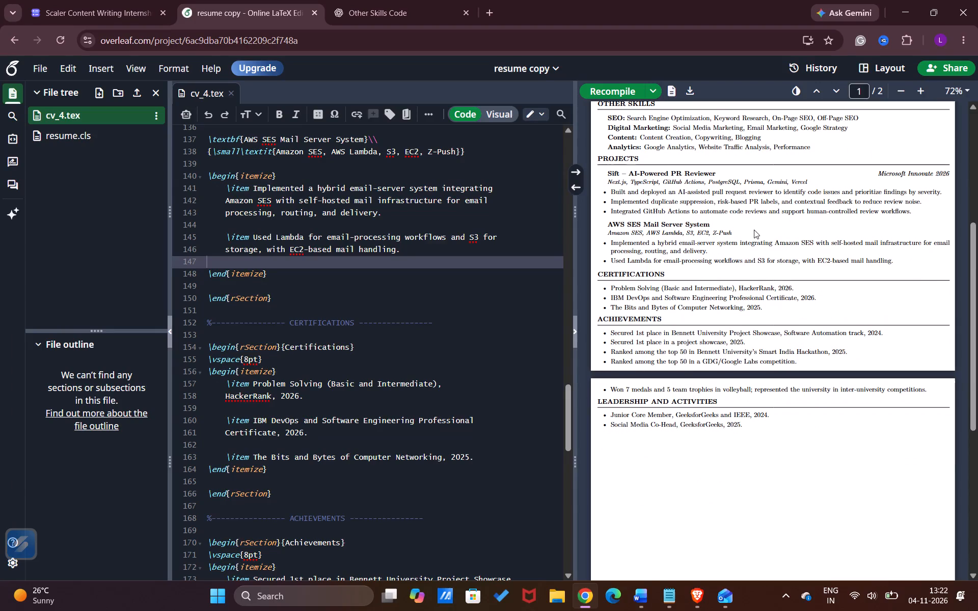
scroll(754, 230, up, 1)
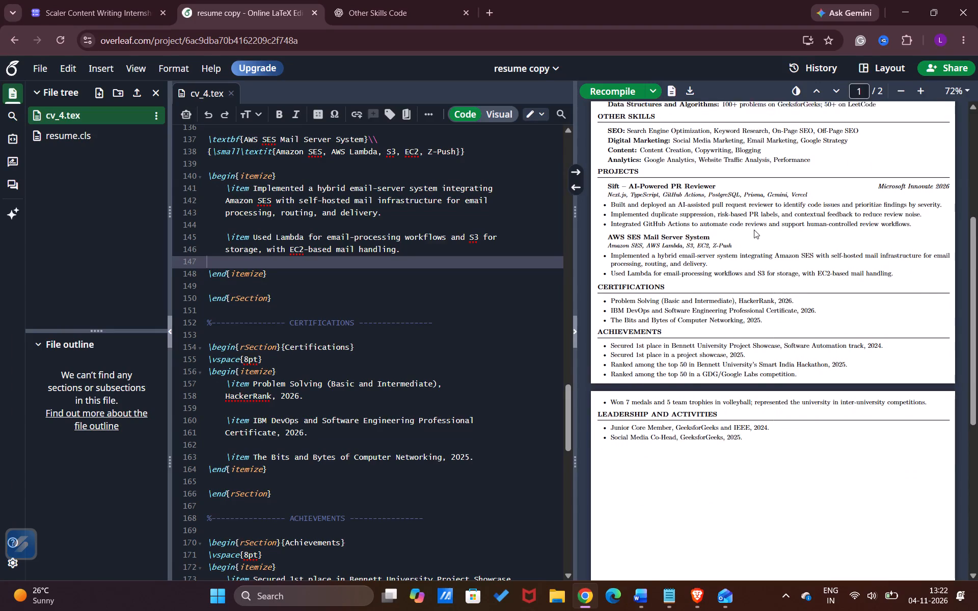
scroll(754, 230, up, 3)
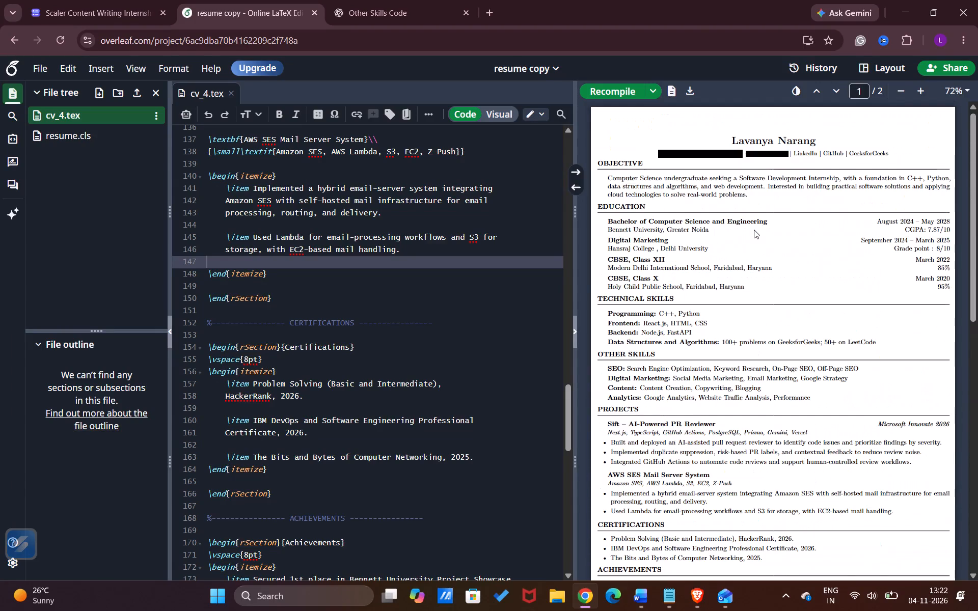
scroll(754, 230, down, 1)
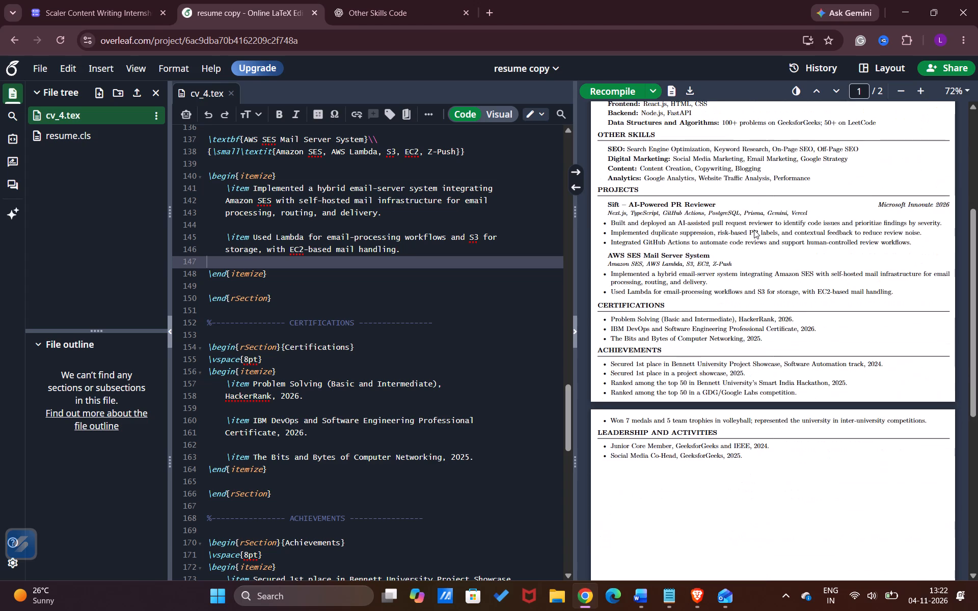
scroll(754, 230, down, 1)
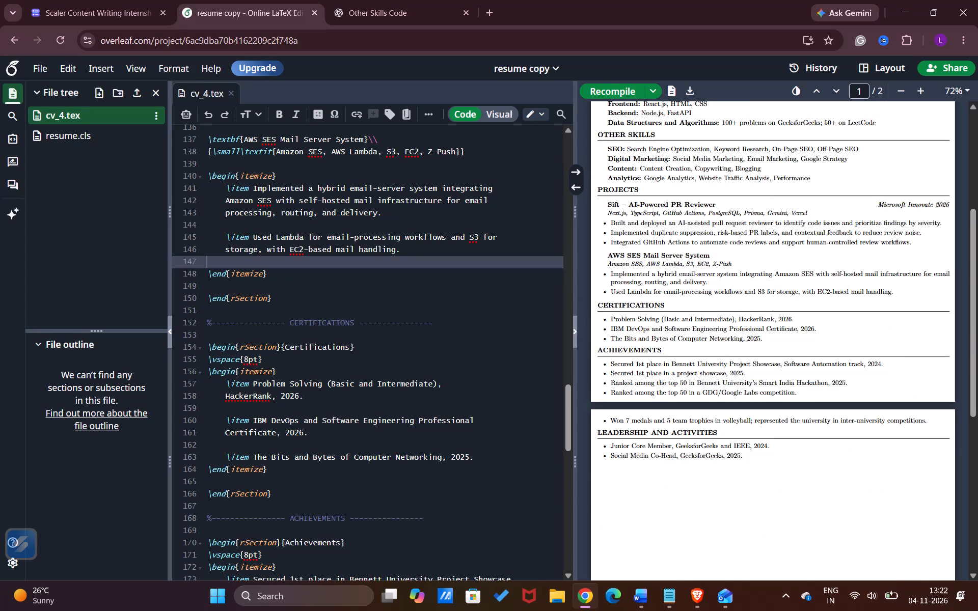
scroll(754, 230, up, 1)
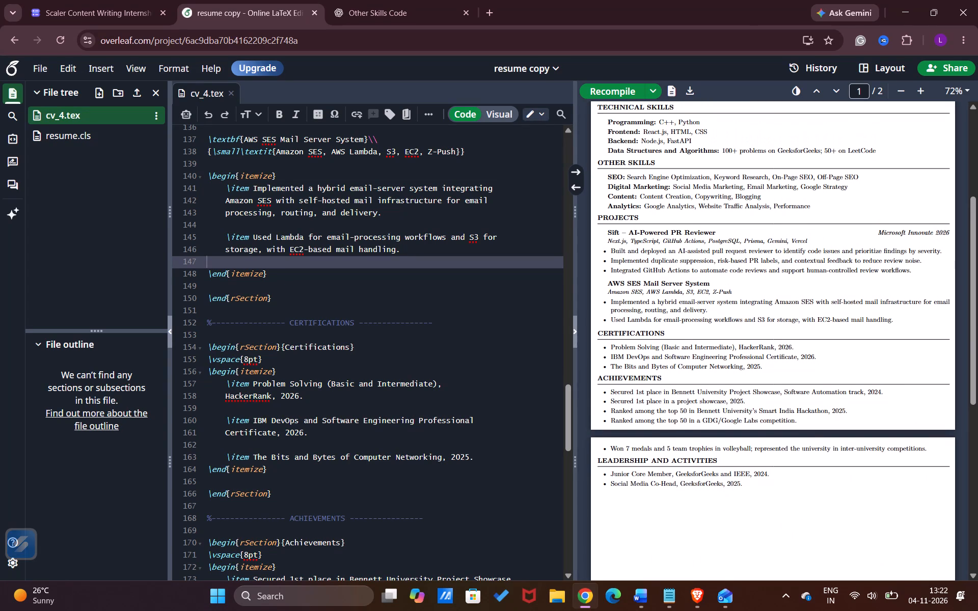
scroll(754, 230, up, 1)
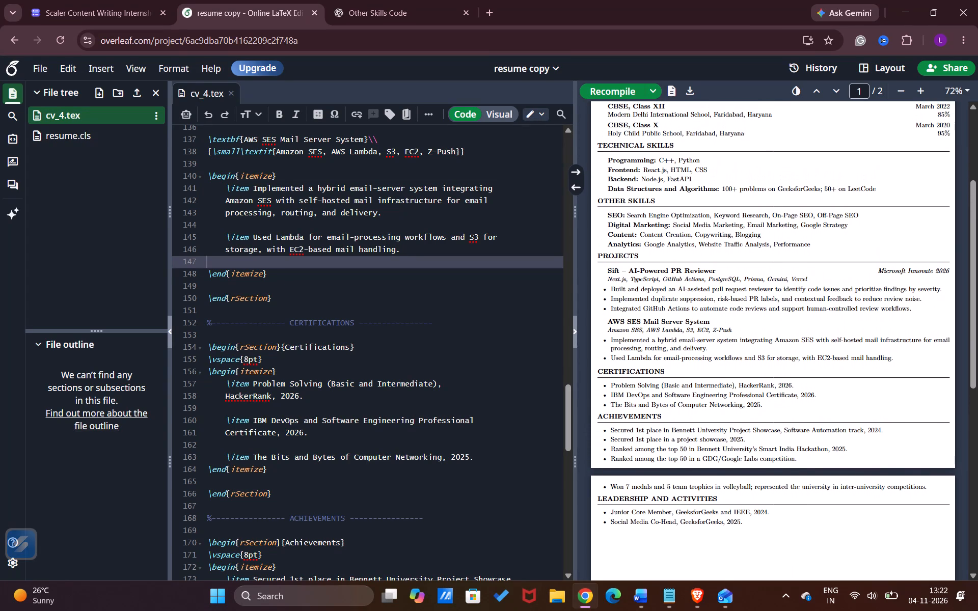
scroll(754, 230, up, 1)
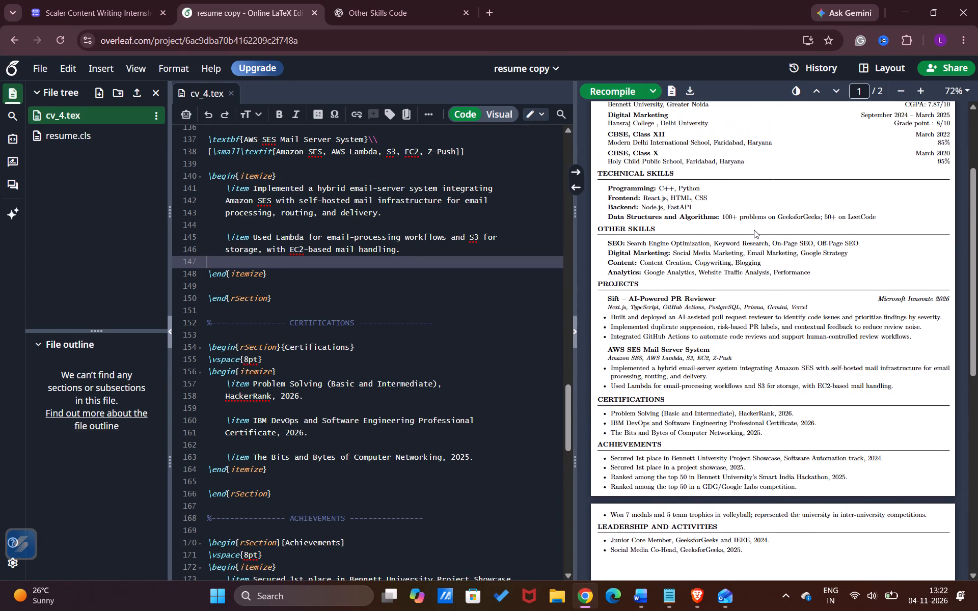
scroll(754, 230, up, 3)
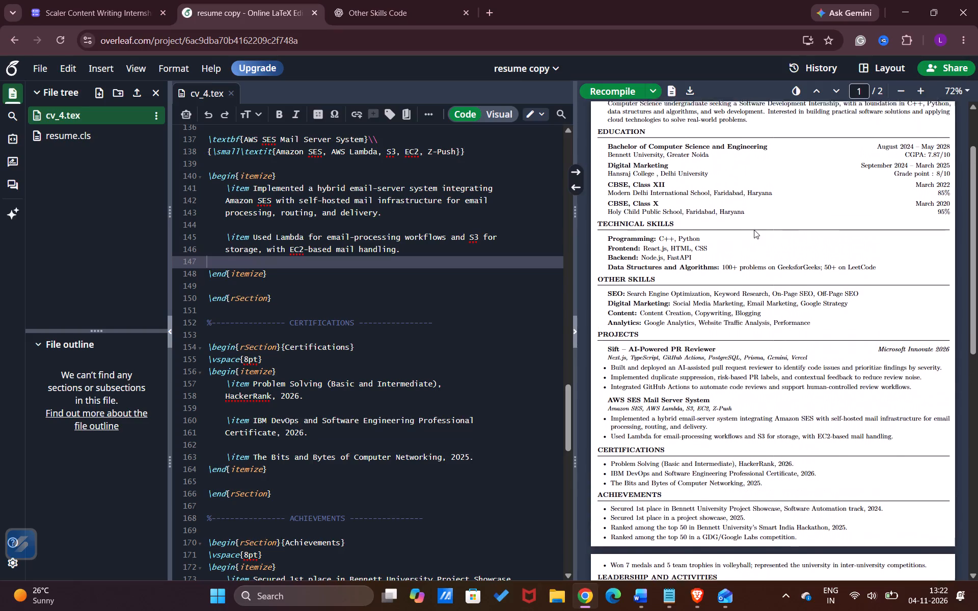
scroll(754, 230, up, 1)
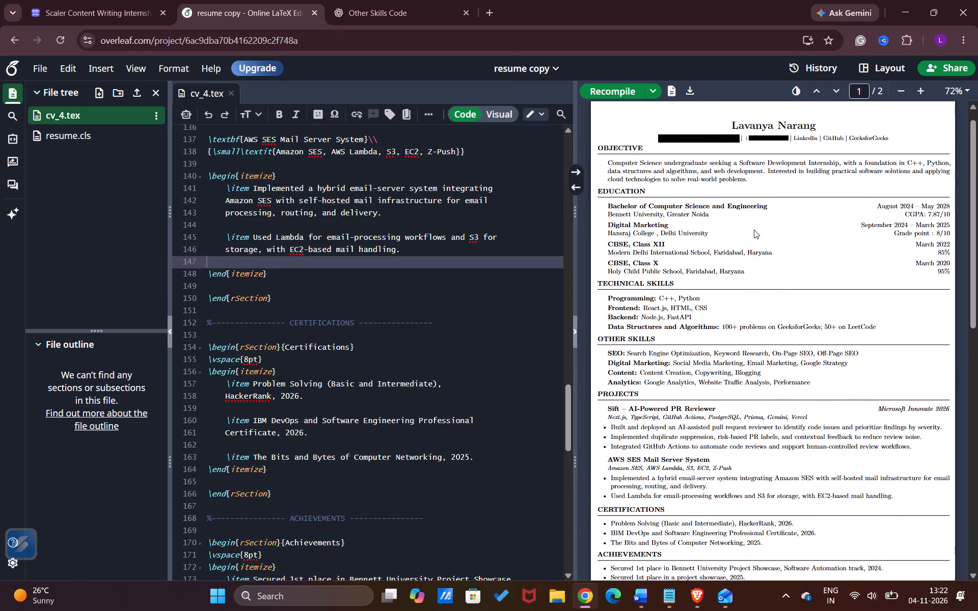
scroll(754, 230, right, 2)
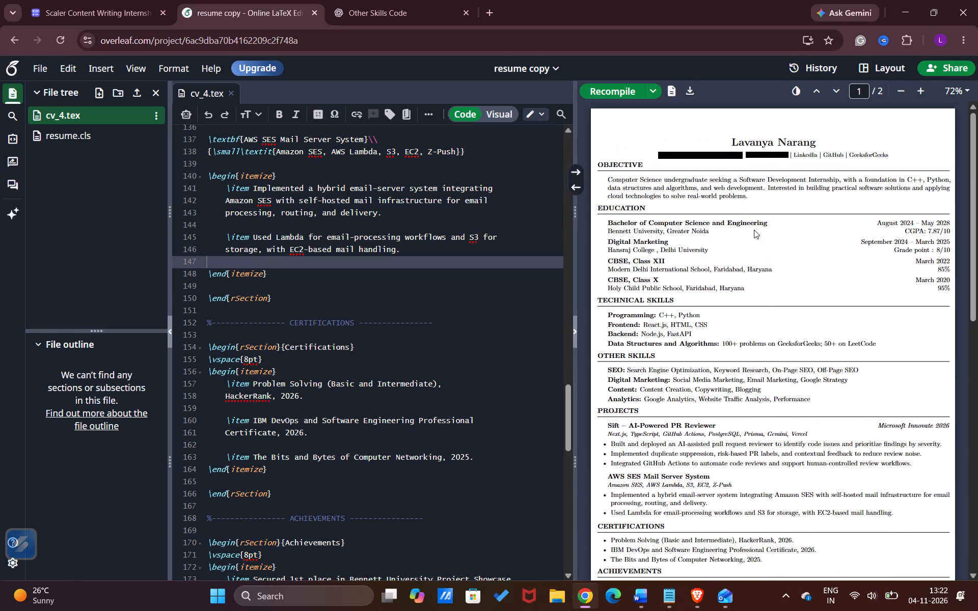
scroll(754, 230, right, 2)
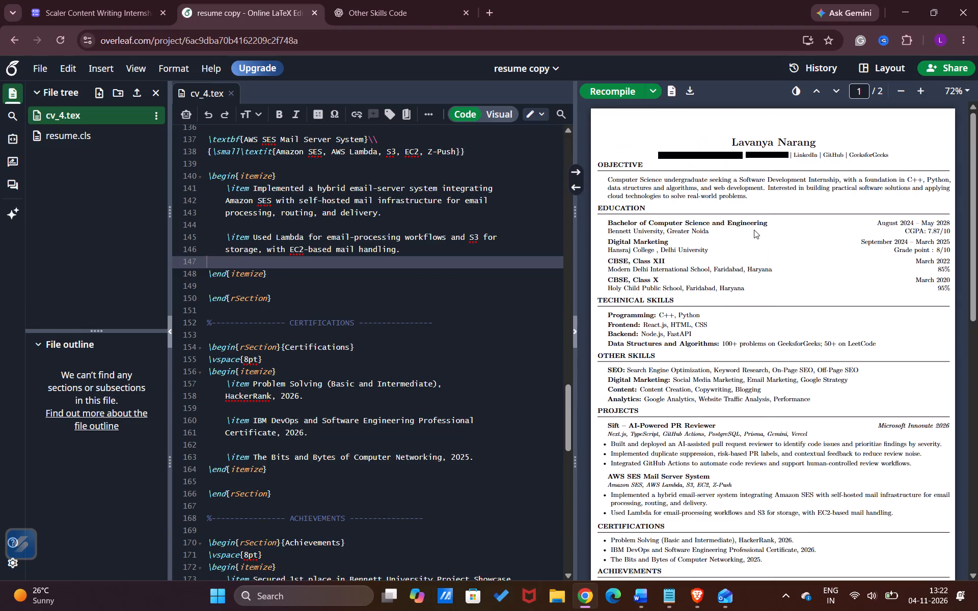
scroll(754, 230, right, 1)
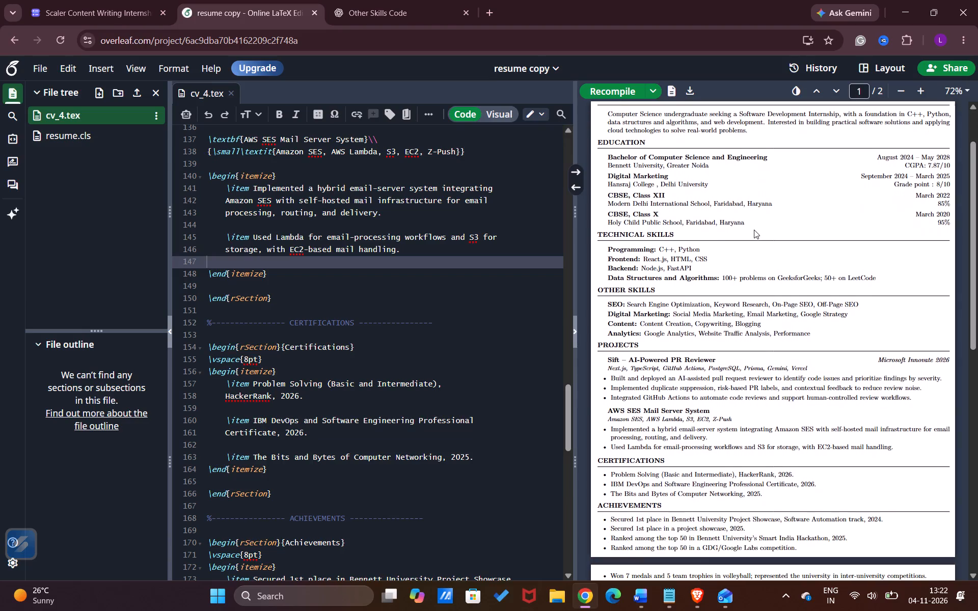
scroll(754, 230, down, 2)
scroll(754, 230, up, 2)
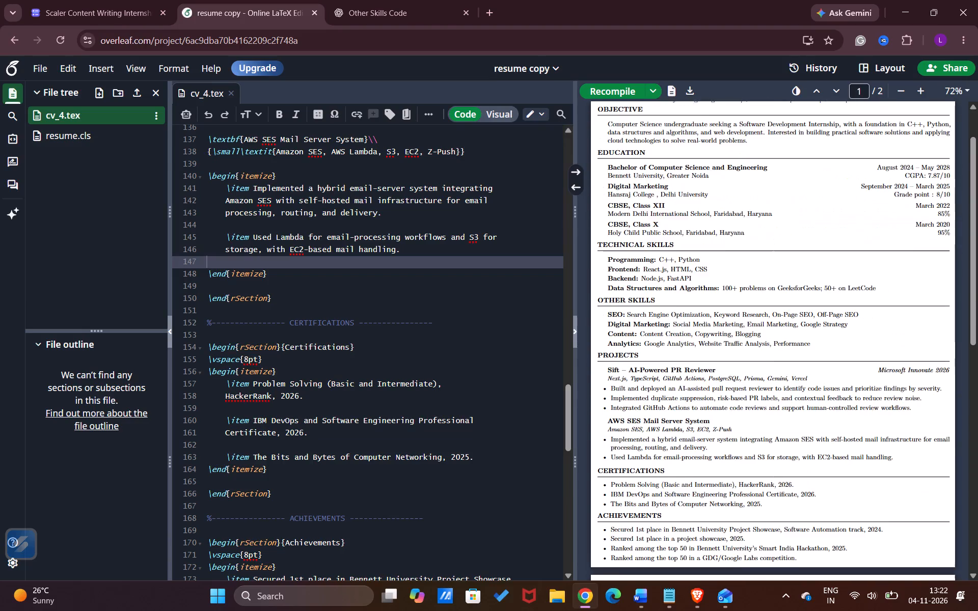
Download the compiled résumé as a PDF.
double_click(687, 87)
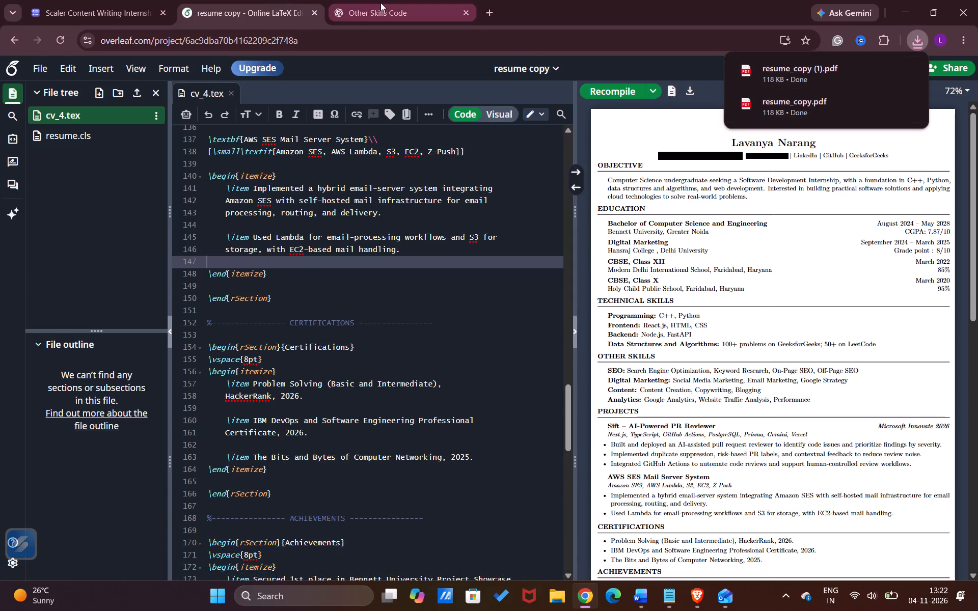
Switch to the Scaler internship form and start adding the résumé, browsing the computer's files for the upload.
click(105, 0)
click(346, 415)
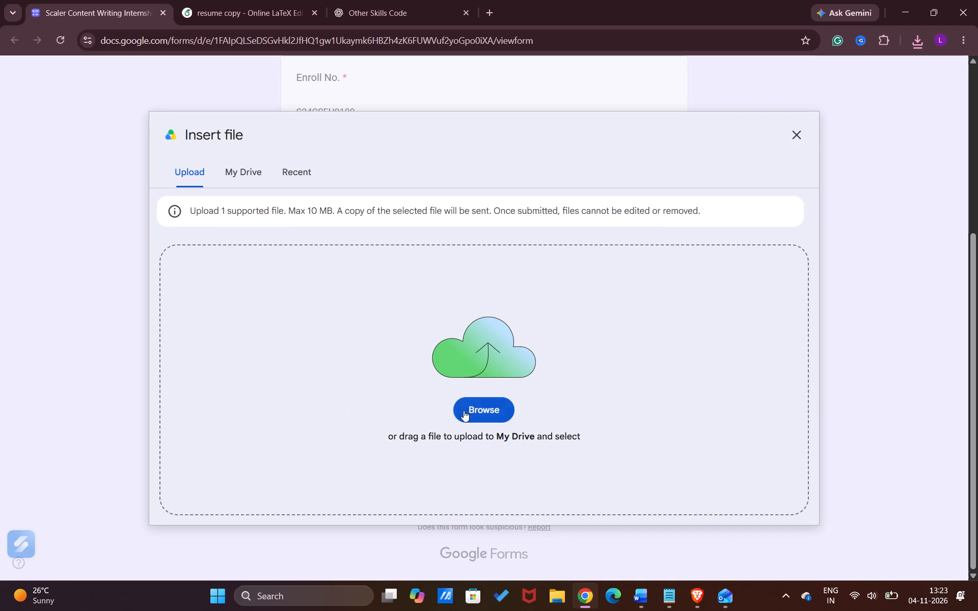
click(466, 406)
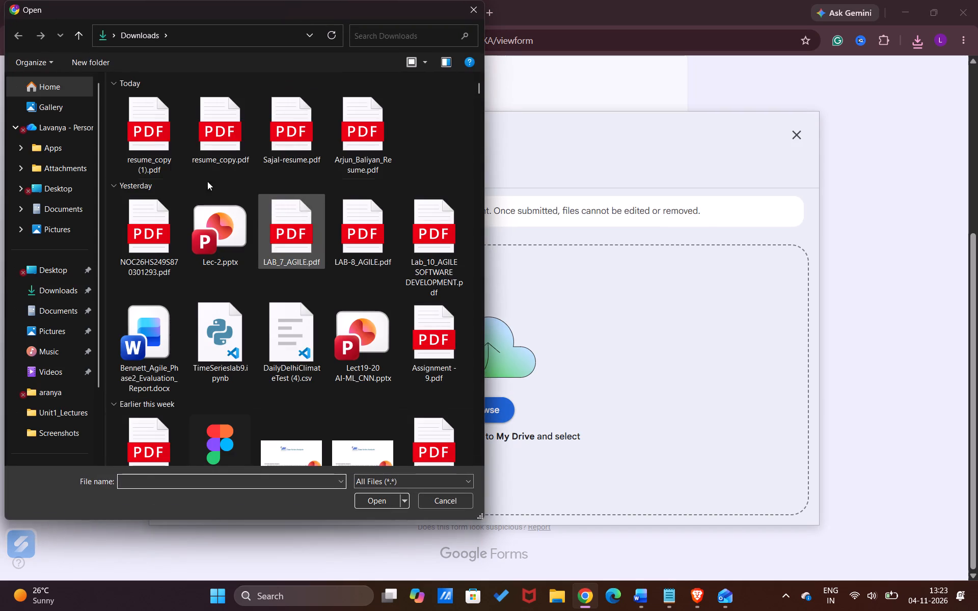
Rename resume_copy (1).pdf in Downloads to the applicant's first and last name joined by an underscore, keeping the .pdf extension.
click(169, 160)
click(161, 163)
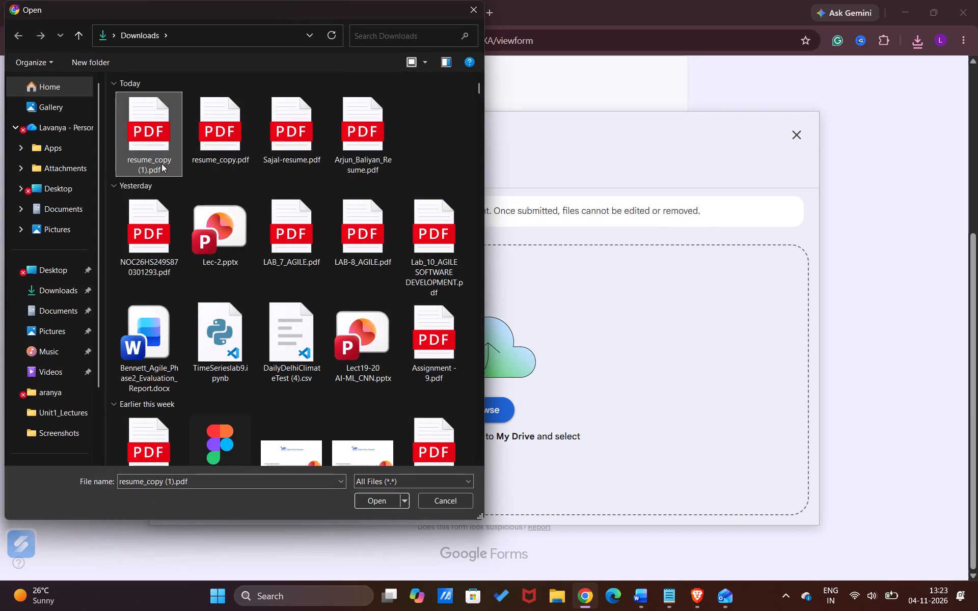
click(161, 163)
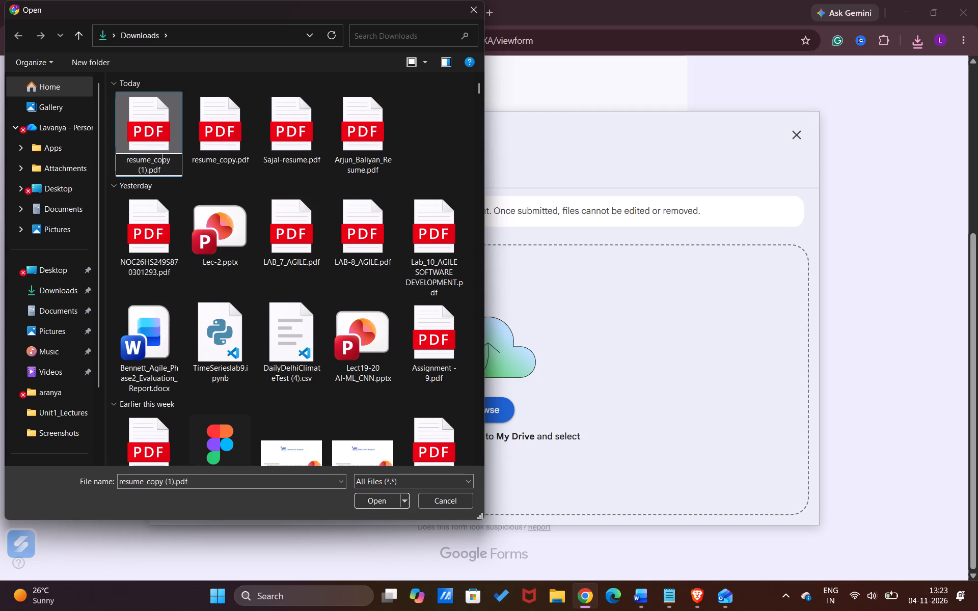
click(161, 169)
click(147, 172)
key(BackSpace)
key(BackSpace)
key(BackSpace)
key(BackSpace)
key(BackSpace)
key(BackSpace)
key(BackSpace)
key(BackSpace)
key(BackSpace)
key(BackSpace)
key(BackSpace)
key(BackSpace)
key(BackSpace)
key(BackSpace)
key(BackSpace)
key(BackSpace)
key(BackSpace)
key(BackSpace)
key(BackSpace)
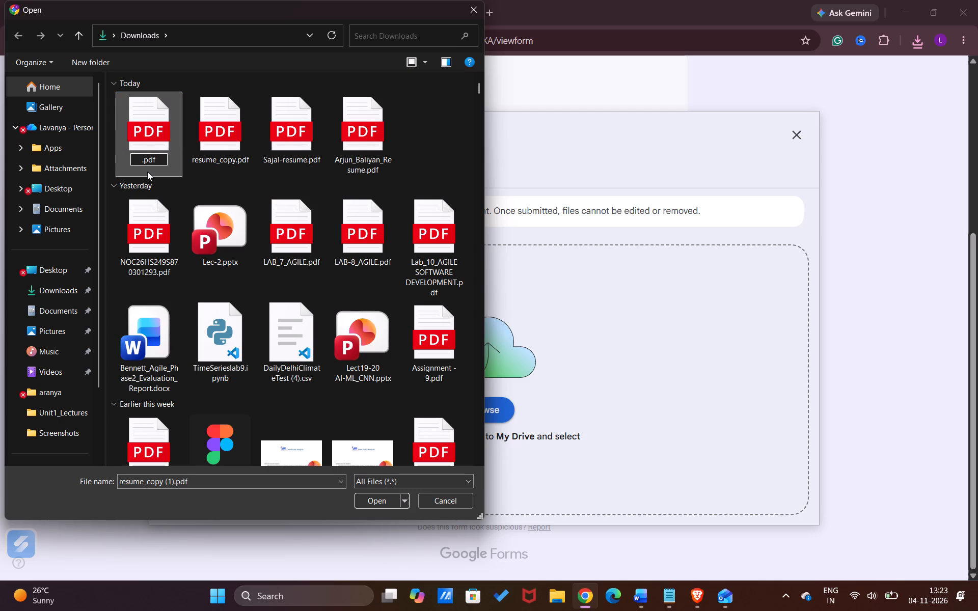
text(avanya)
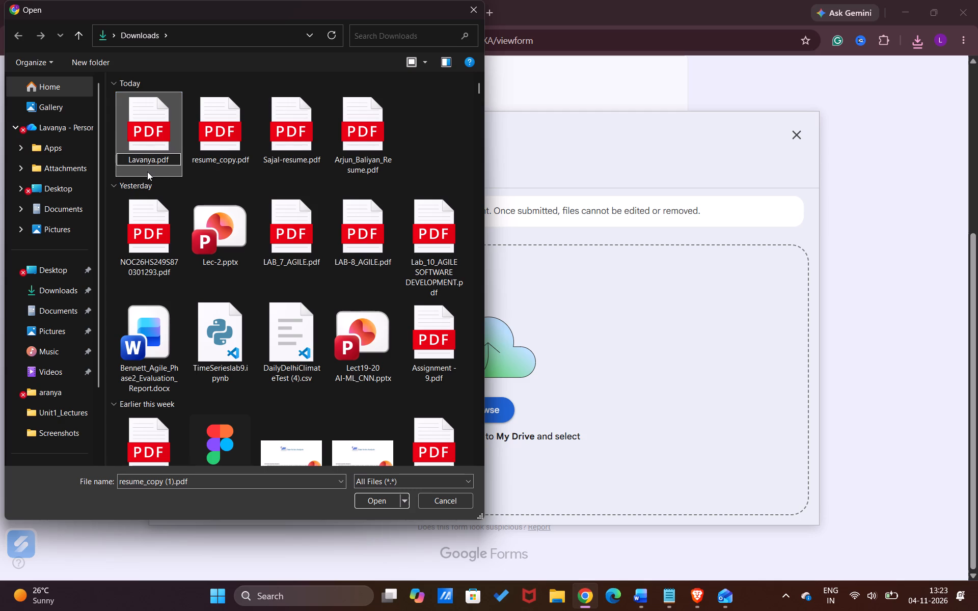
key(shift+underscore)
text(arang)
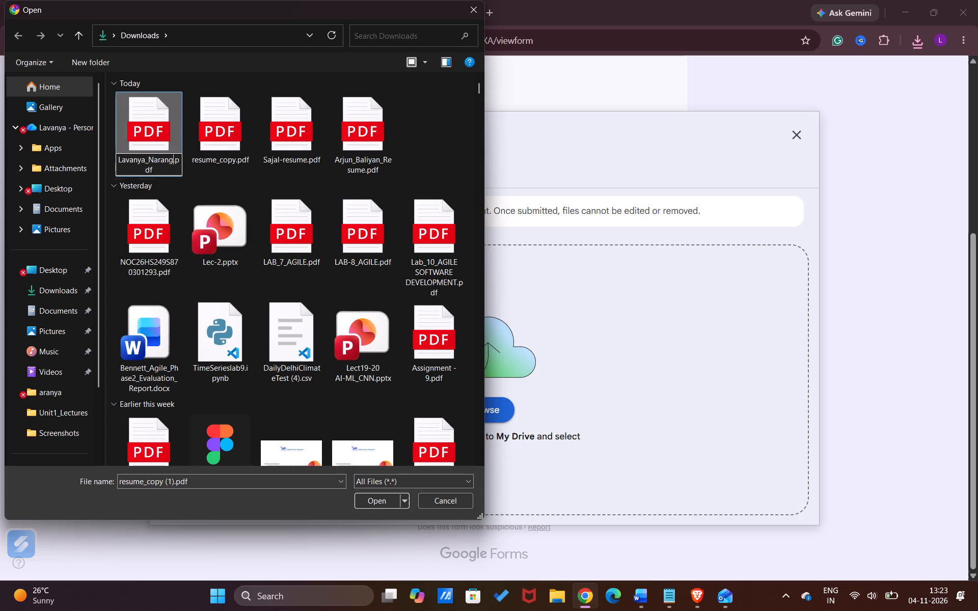
click(386, 499)
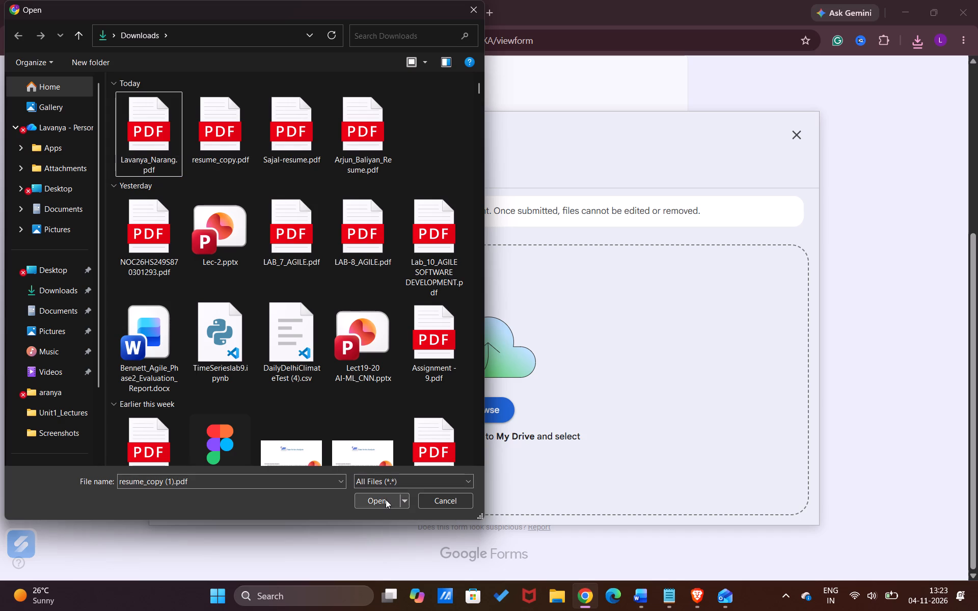
Choose the renamed résumé PDF from Downloads as the file to upload to the form.
click(386, 499)
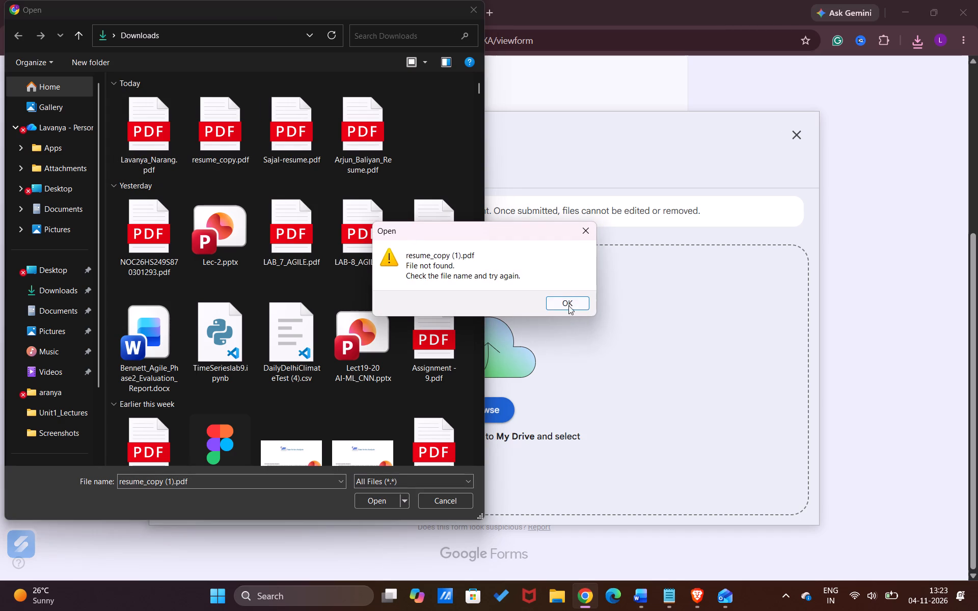
click(568, 304)
click(159, 166)
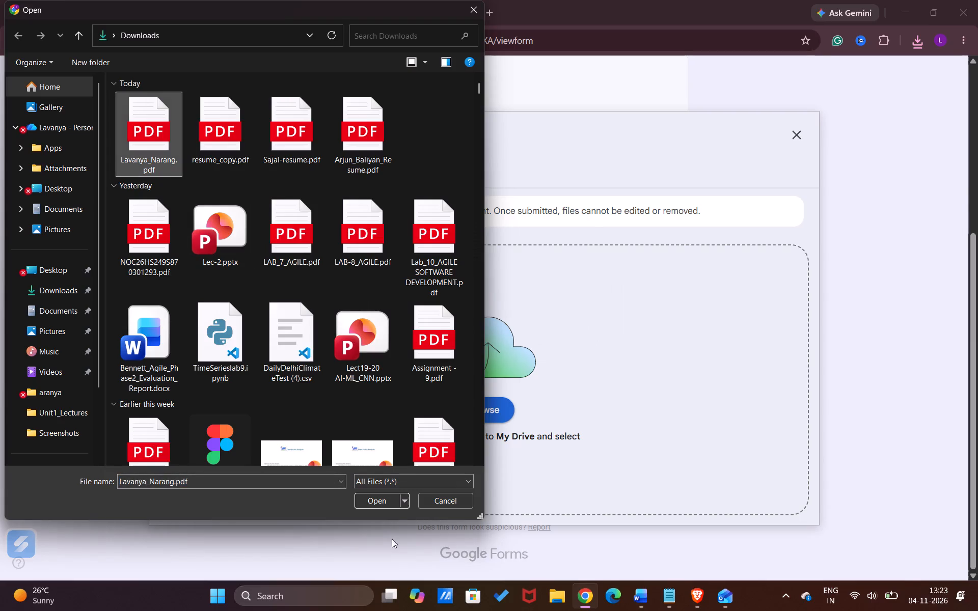
Upload the selected résumé PDF to the form's Resume question.
click(379, 500)
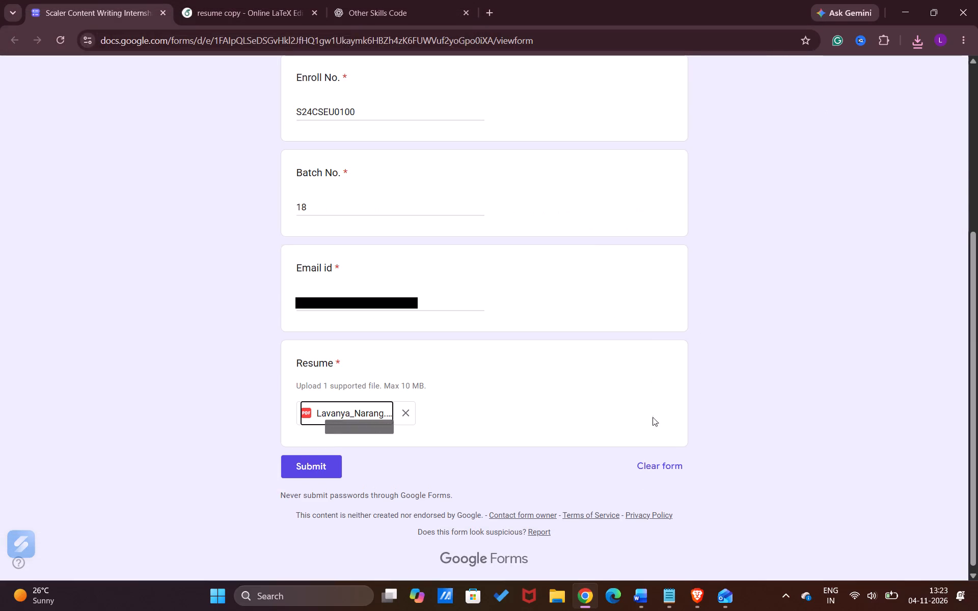
Submit the completed Scaler Content Writing Internship form.
click(321, 469)
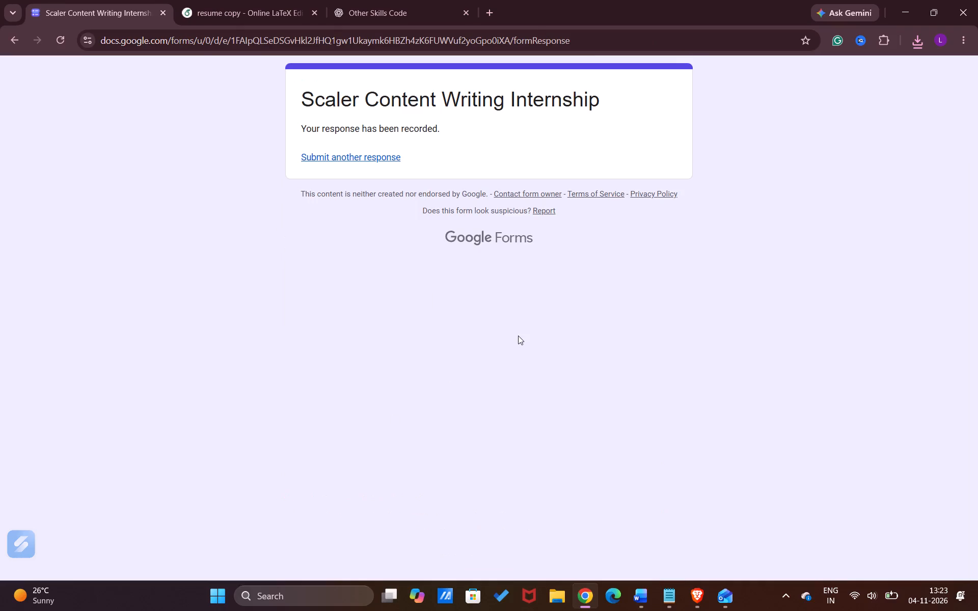
Close the ChatGPT page titled Other Skills Code.
click(467, 11)
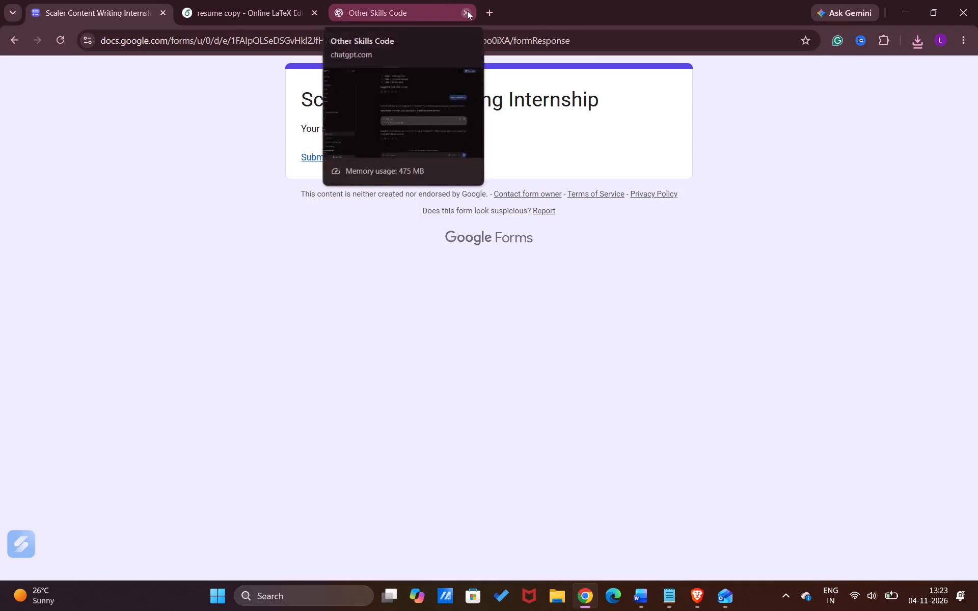